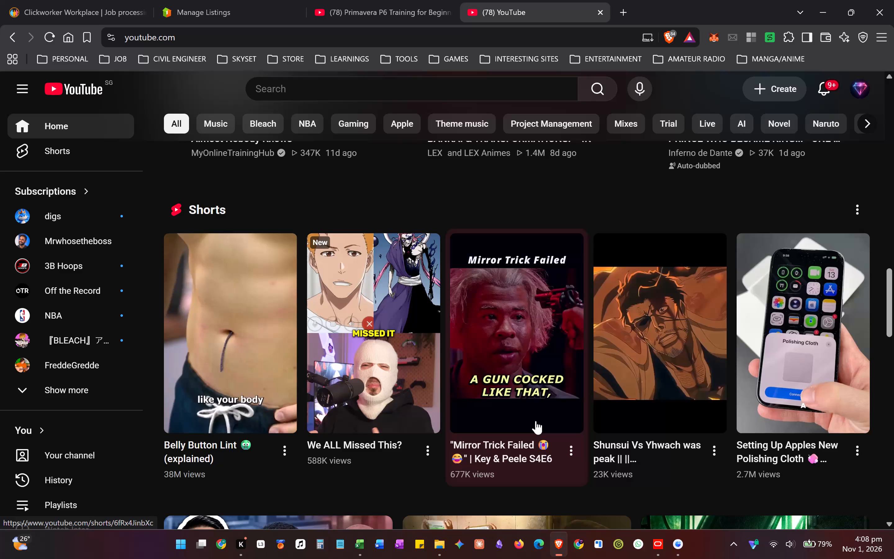
Switch to the Priced BQ Estimate workbook in Excel and look over the opening sections of the P6 Guide sheet.
left_click(358, 543)
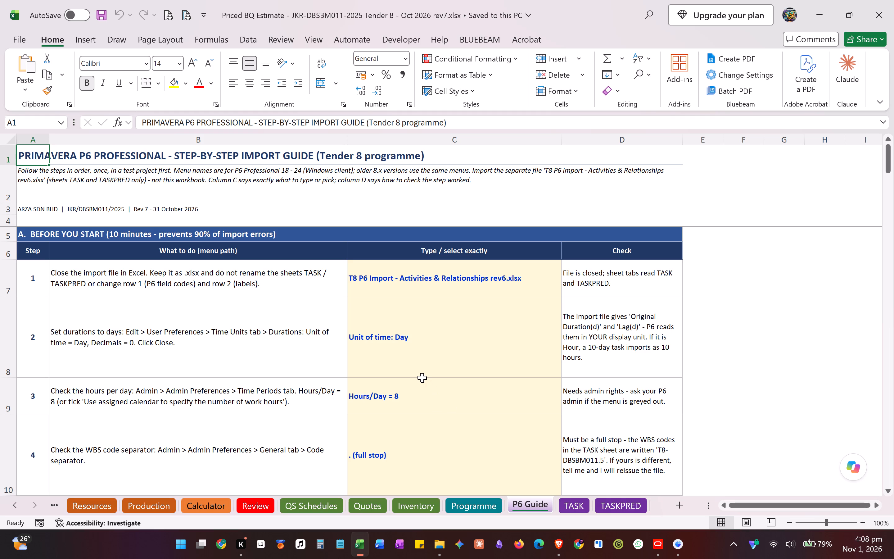
scroll(422, 378, "down", 7)
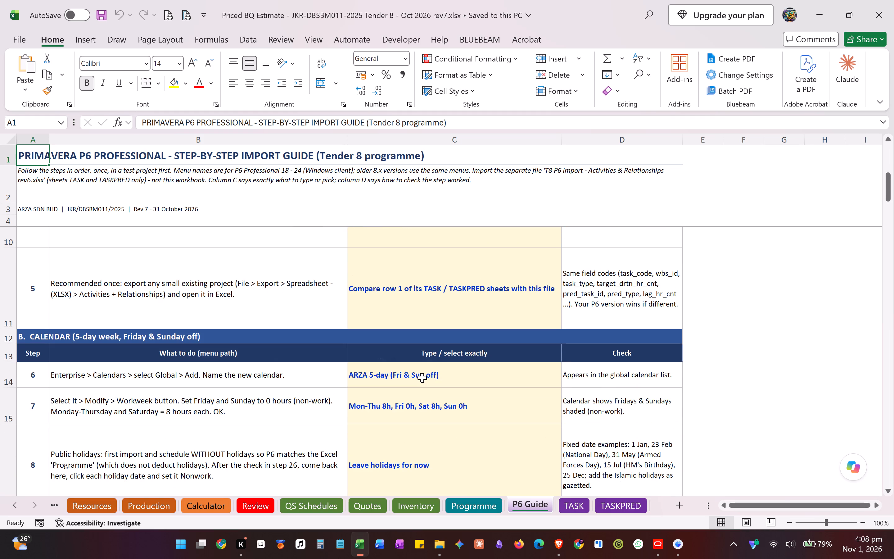
scroll(422, 378, "up", 8)
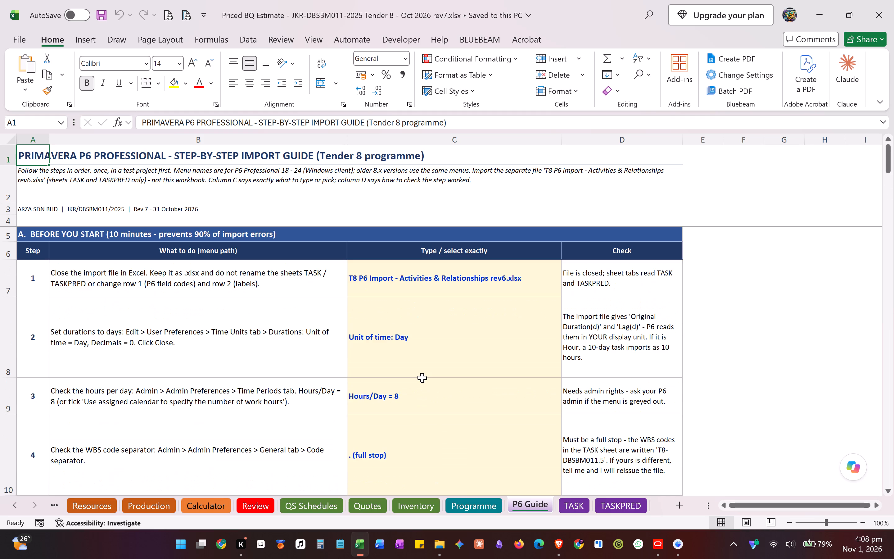
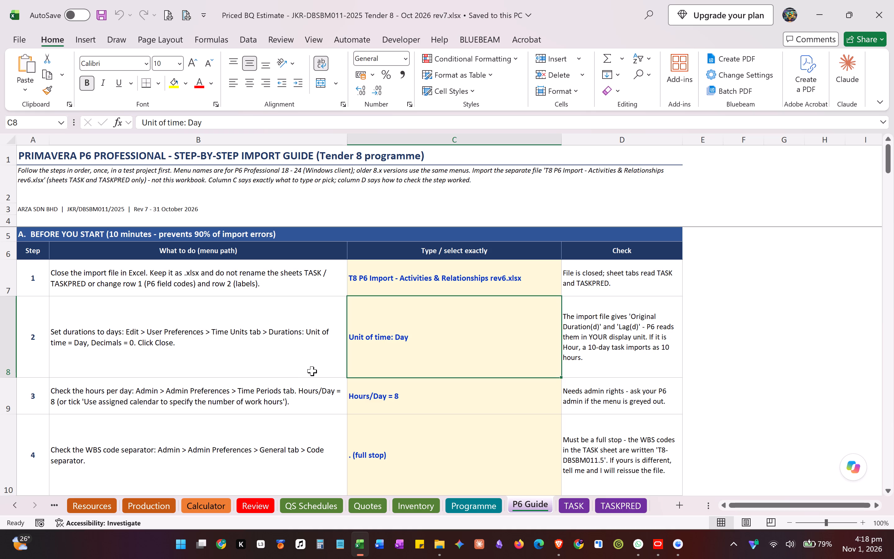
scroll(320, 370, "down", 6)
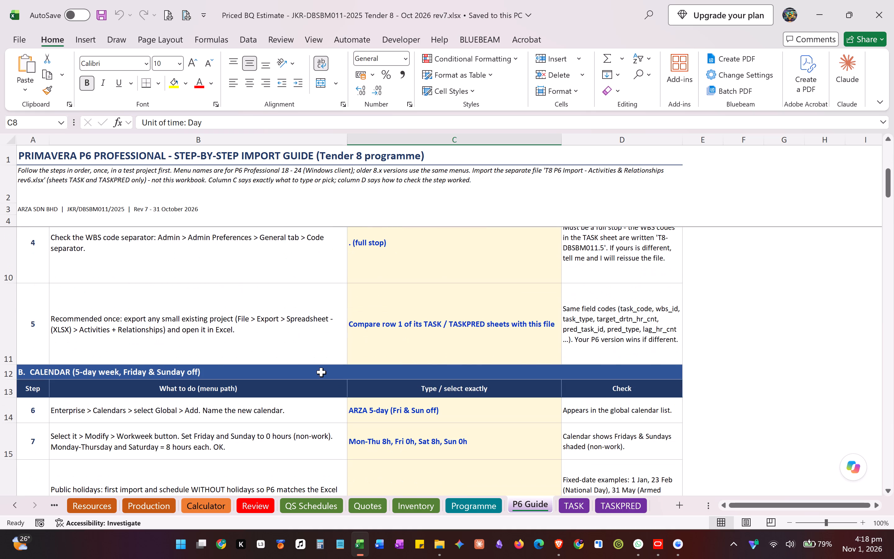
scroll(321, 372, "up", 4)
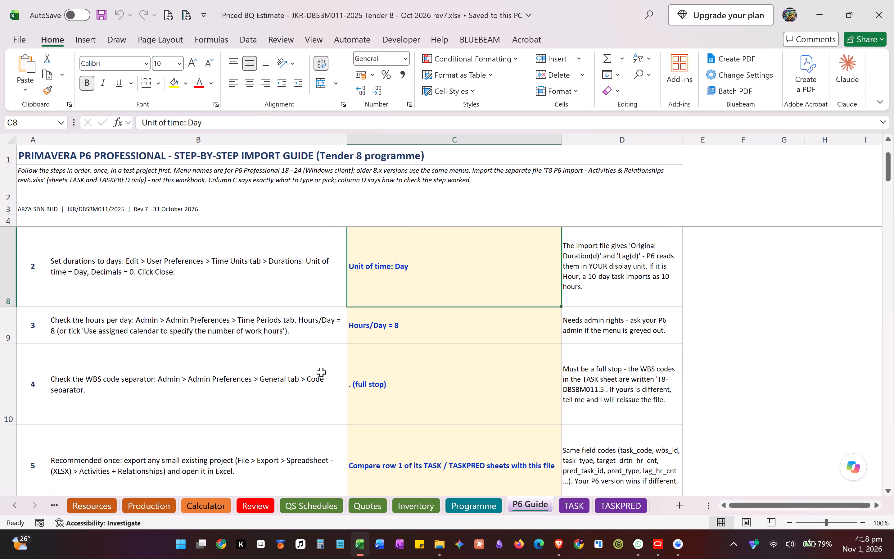
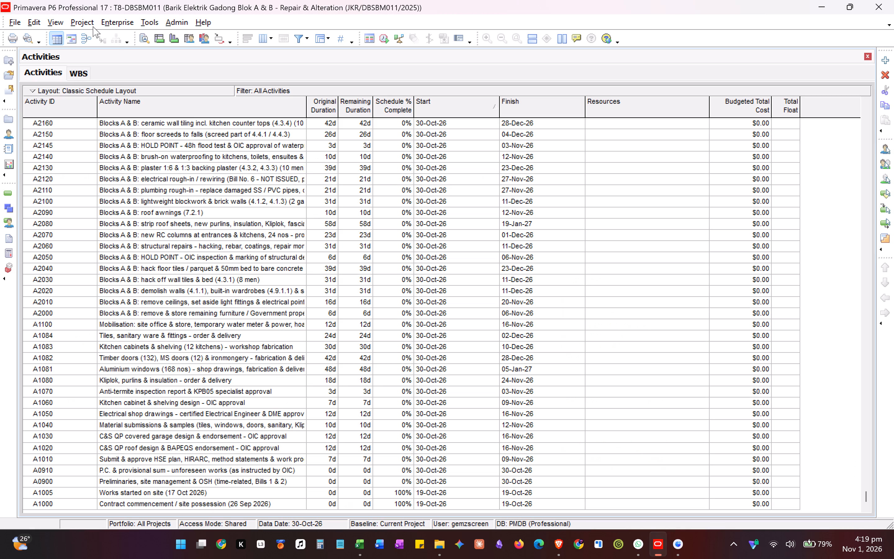
Arrange the Primavera P6 window and the Excel import guide workbook side by side, with the guide on the left half and P6 on the right.
left_click(40, 27)
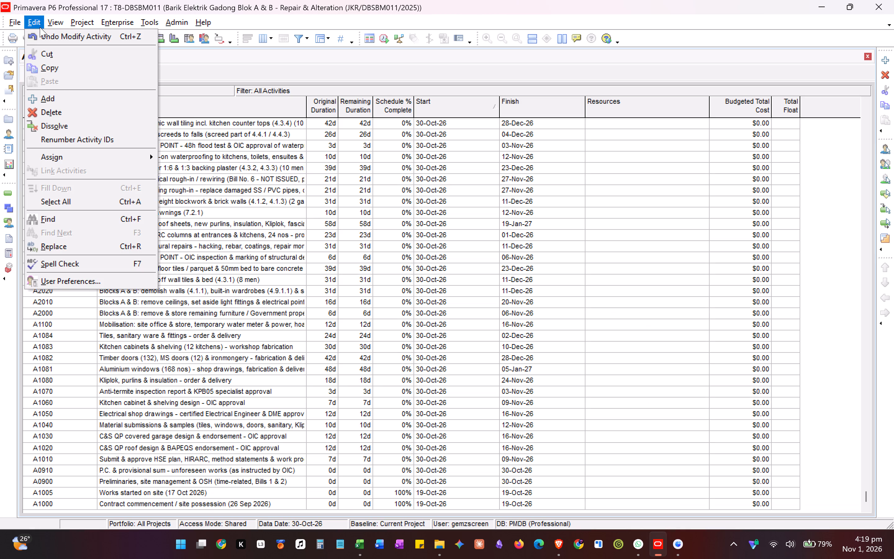
key("Tab")
left_click(516, 0)
left_click_drag(492, 2, 878, 299)
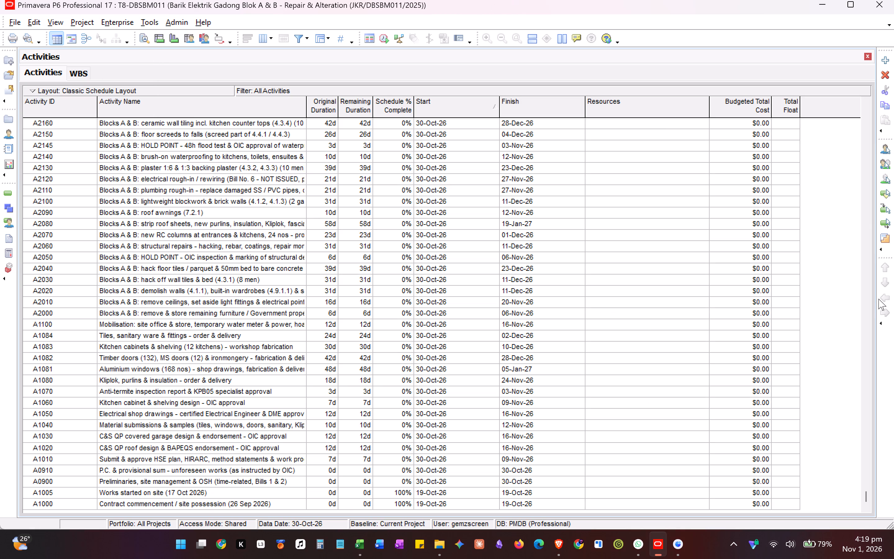
left_click_drag(878, 299, 803, 257)
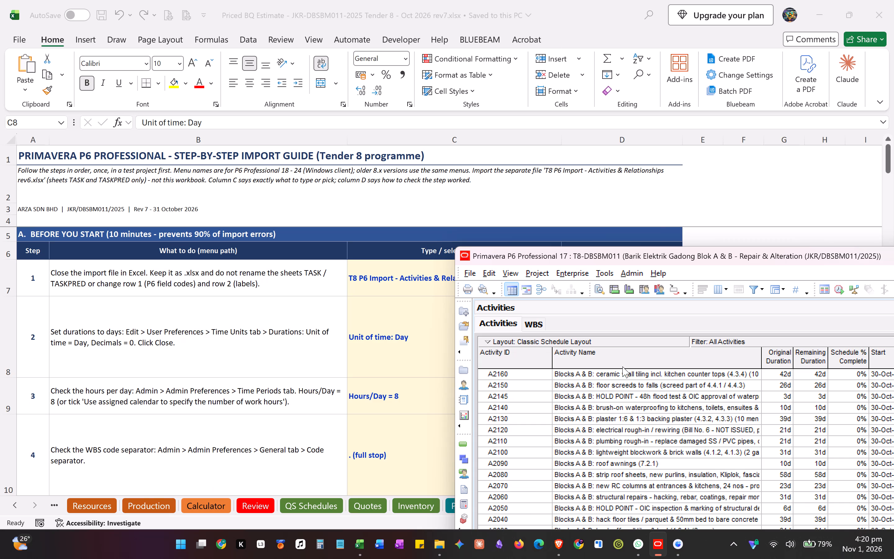
left_click_drag(761, 257, 893, 266)
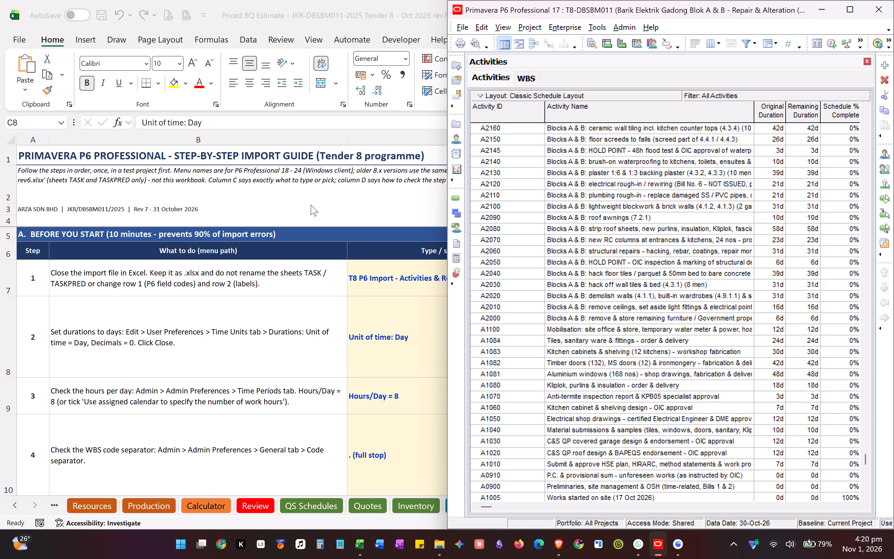
left_click(323, 7)
left_click_drag(318, 10, 127, 179)
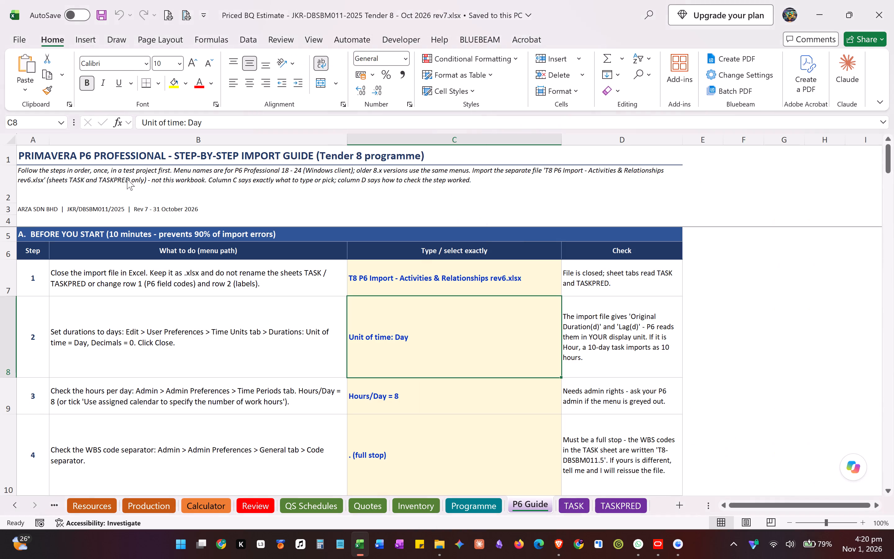
left_click_drag(127, 179, 0, 159)
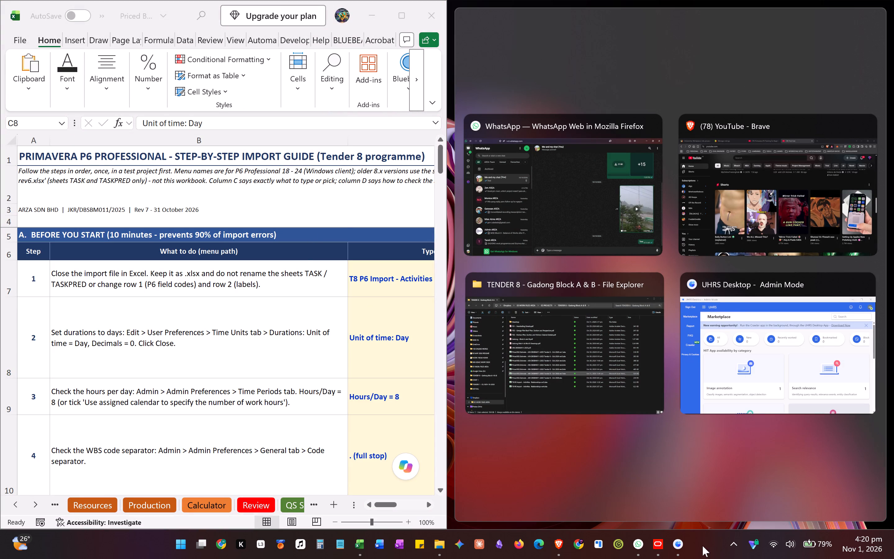
left_click(660, 549)
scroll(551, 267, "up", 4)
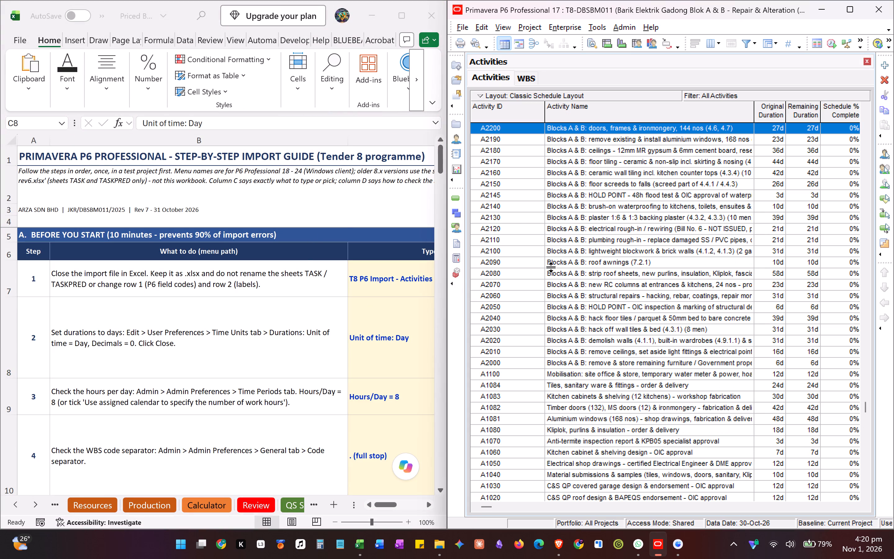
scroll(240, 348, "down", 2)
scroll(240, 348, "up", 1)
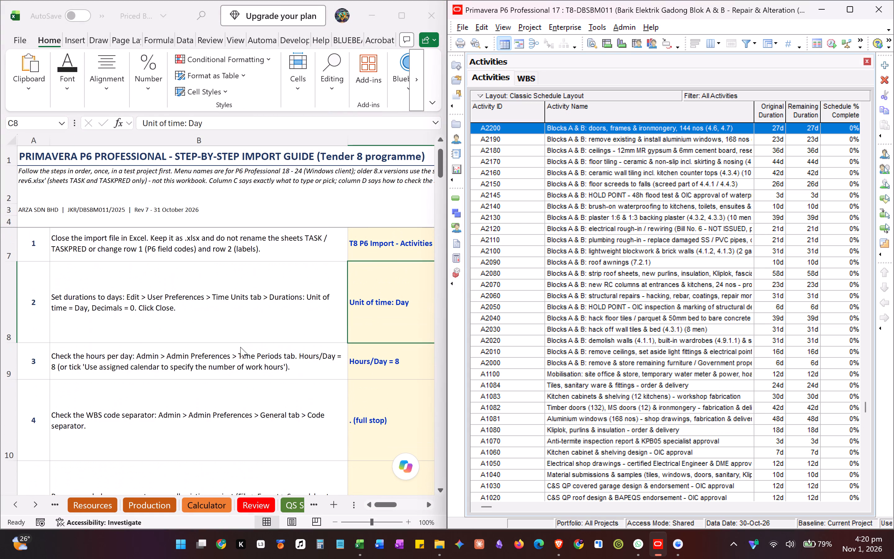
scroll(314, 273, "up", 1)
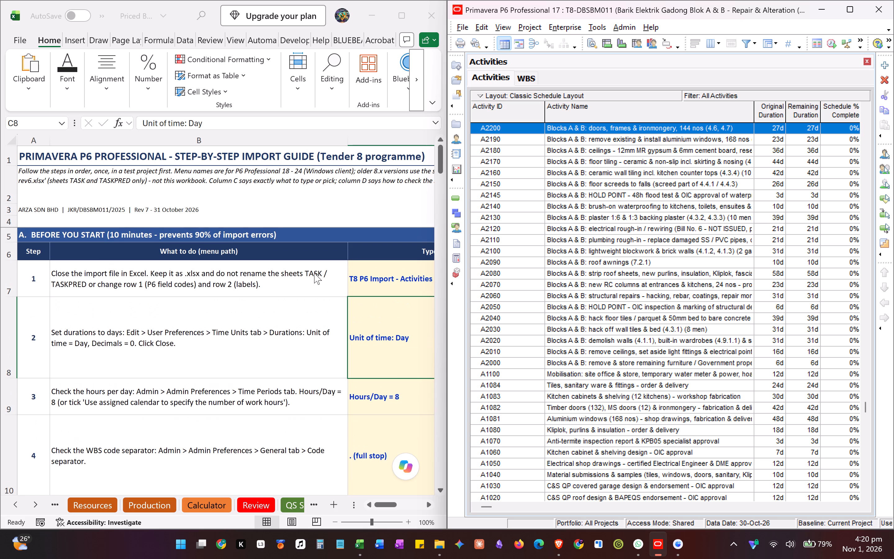
Show the hidden system tray icons.
left_click(733, 548)
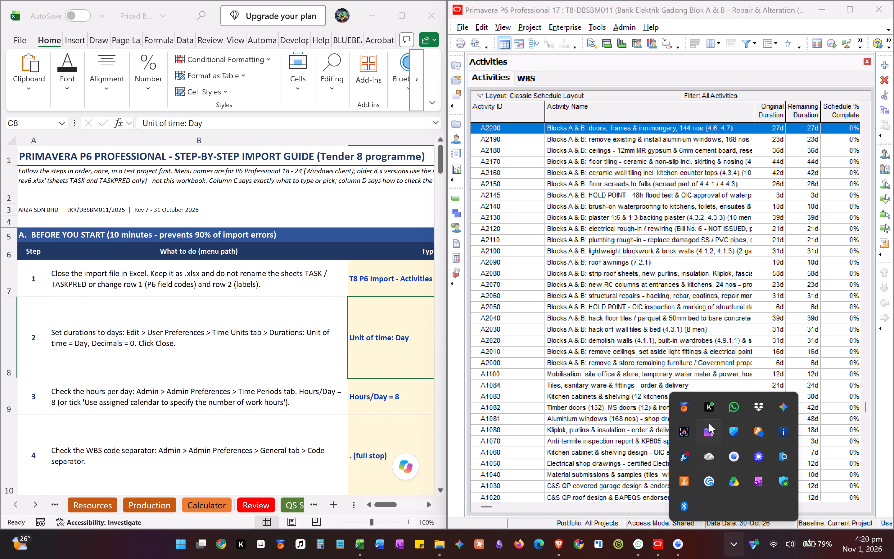
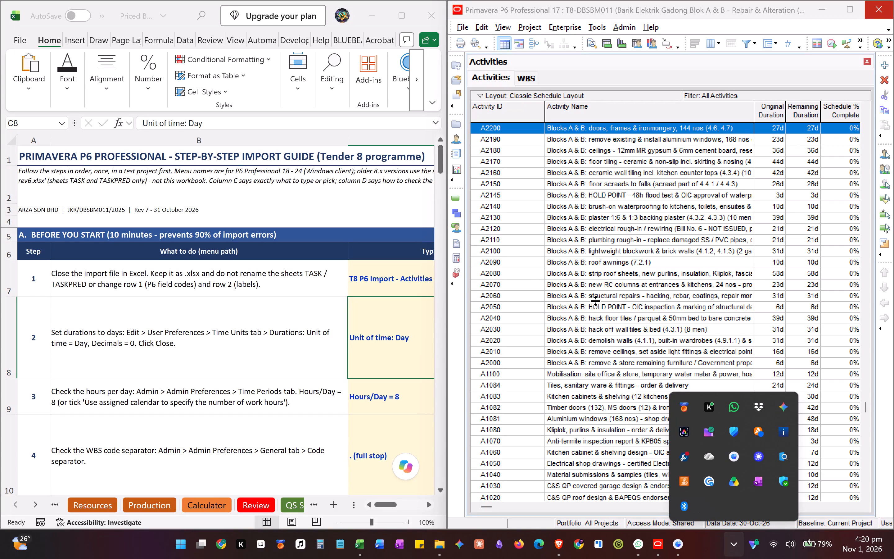
Check the Time Units in User Preferences against guide step 2 for day-based durations with 0 decimals, and close them.
left_click(223, 306)
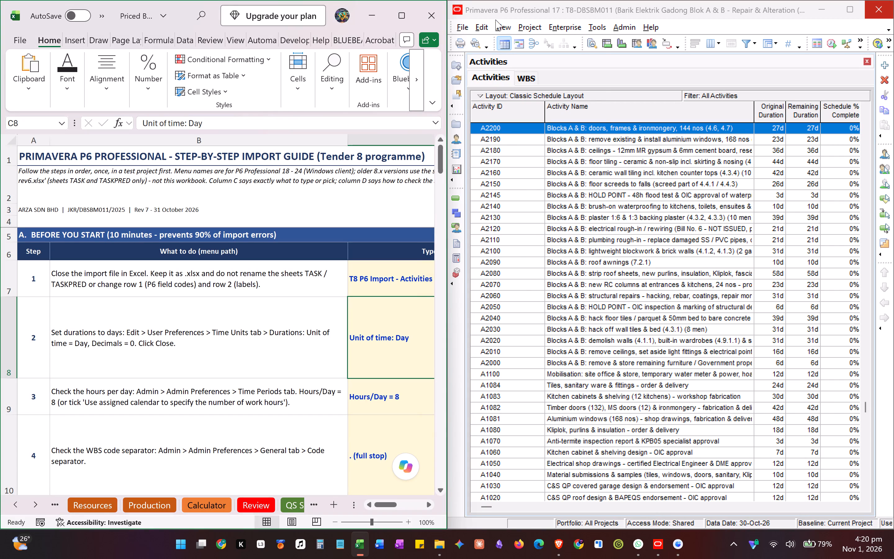
left_click(489, 25)
left_click(538, 287)
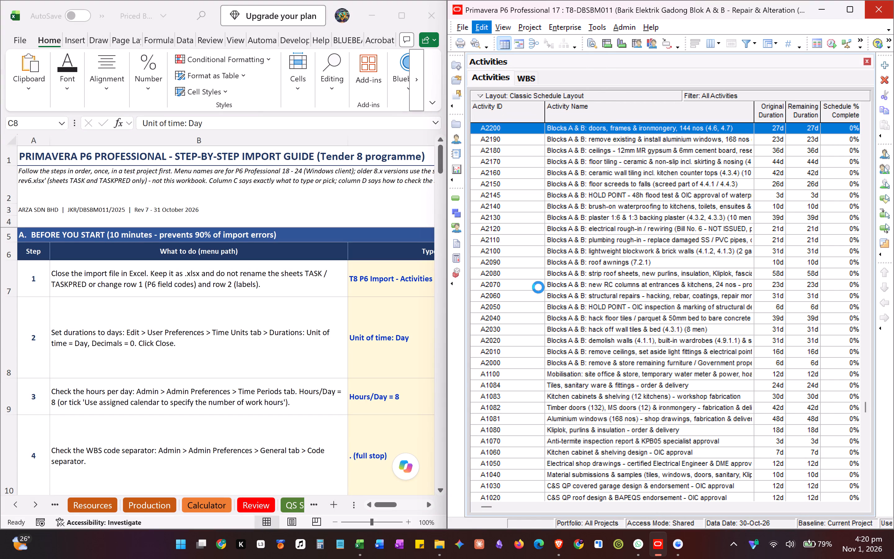
left_click_drag(444, 97, 646, 93)
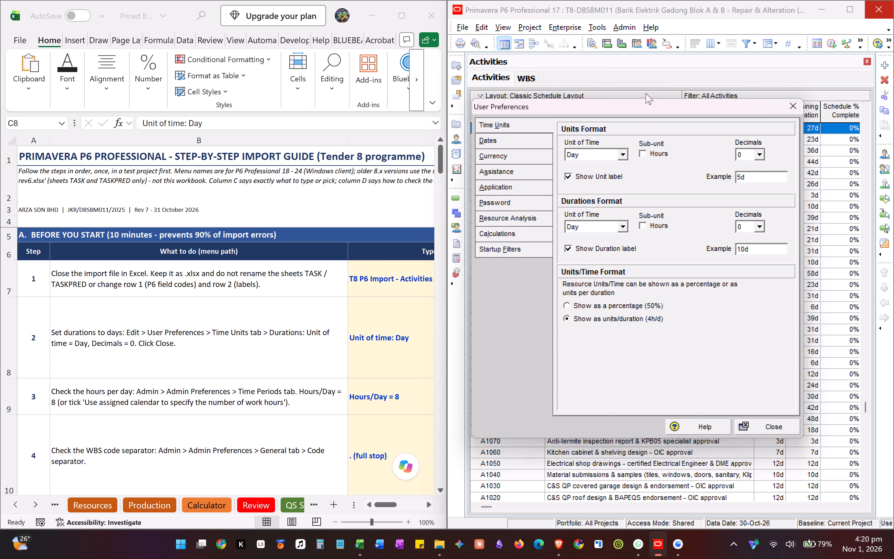
left_click_drag(646, 93, 643, 99)
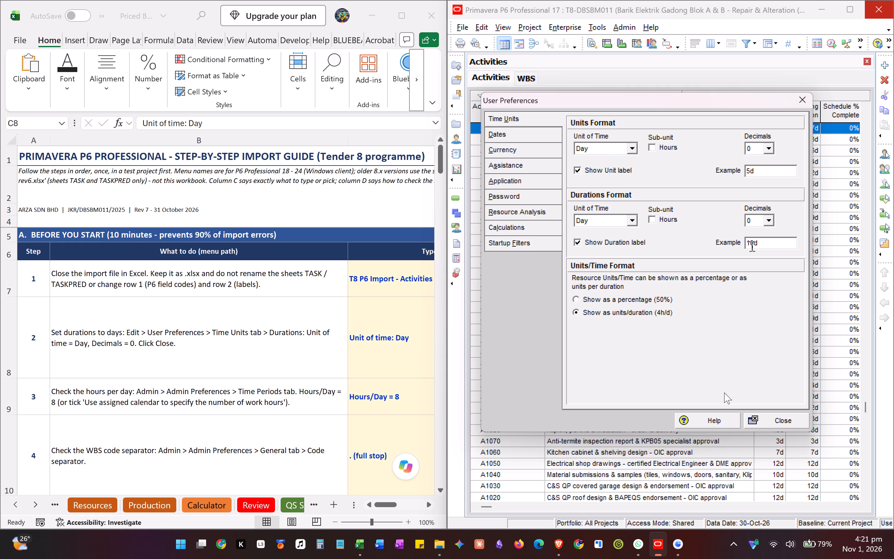
left_click(787, 424)
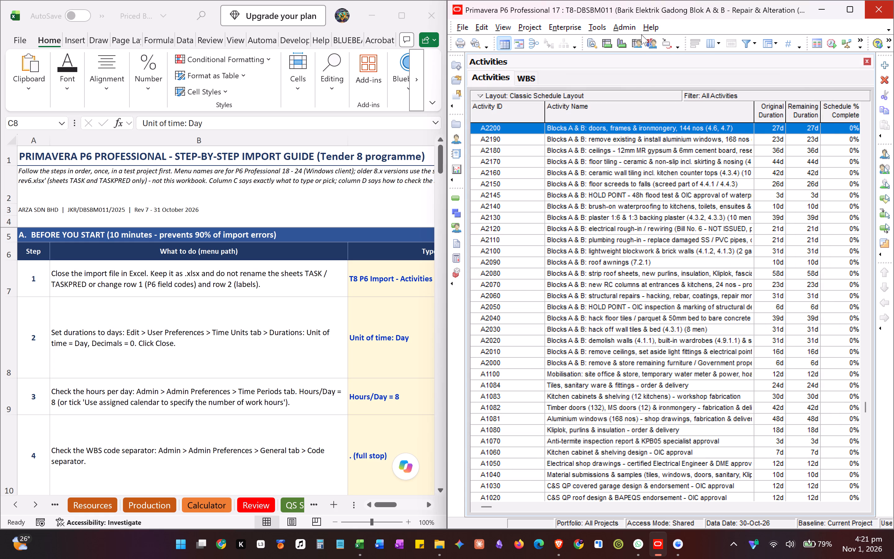
Check the hours per day under Time Periods in Admin Preferences against guide step 3, and close the preferences.
left_click(633, 27)
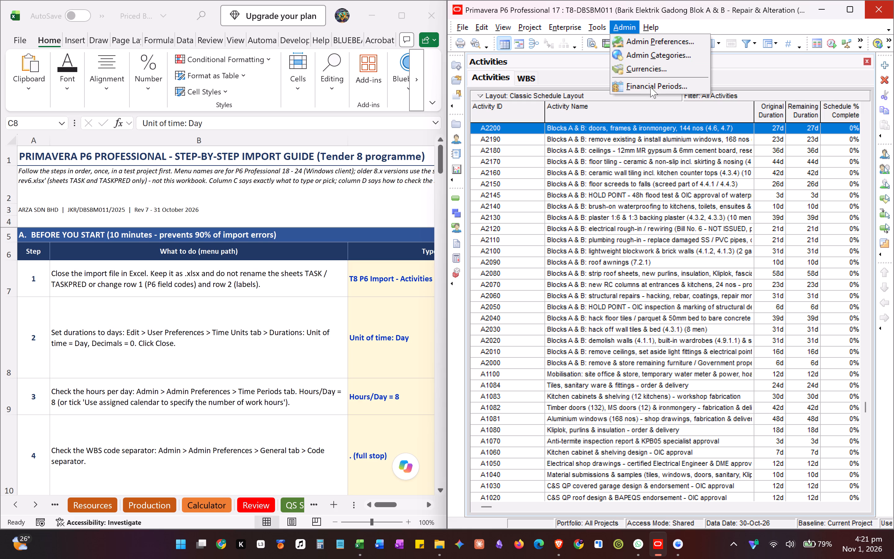
left_click(660, 43)
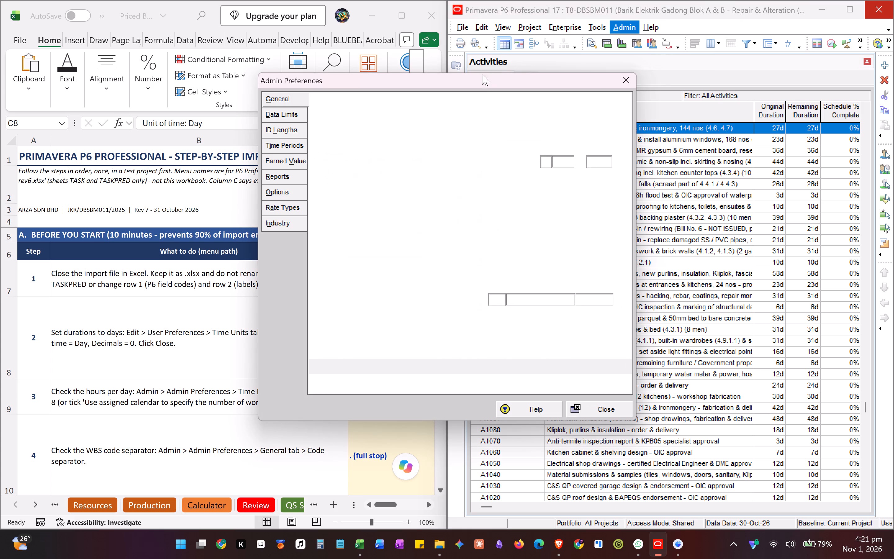
left_click_drag(485, 85, 681, 69)
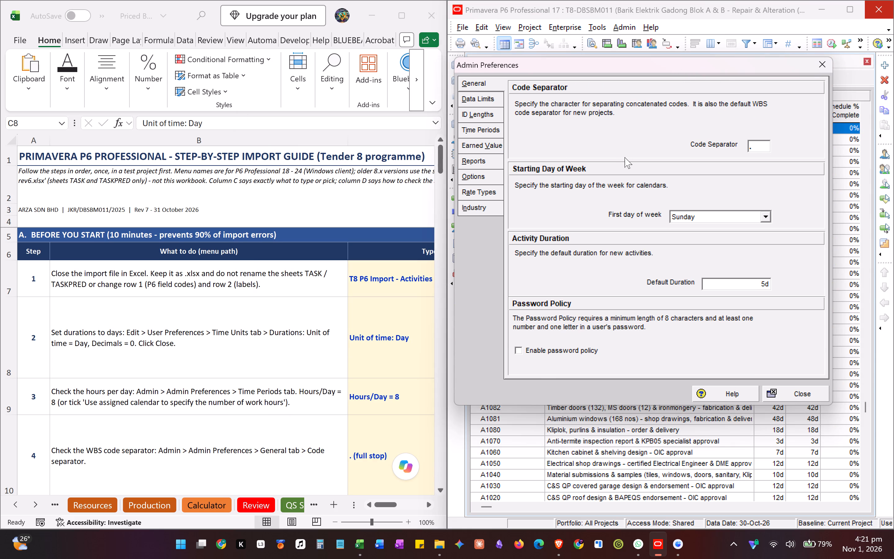
left_click(482, 131)
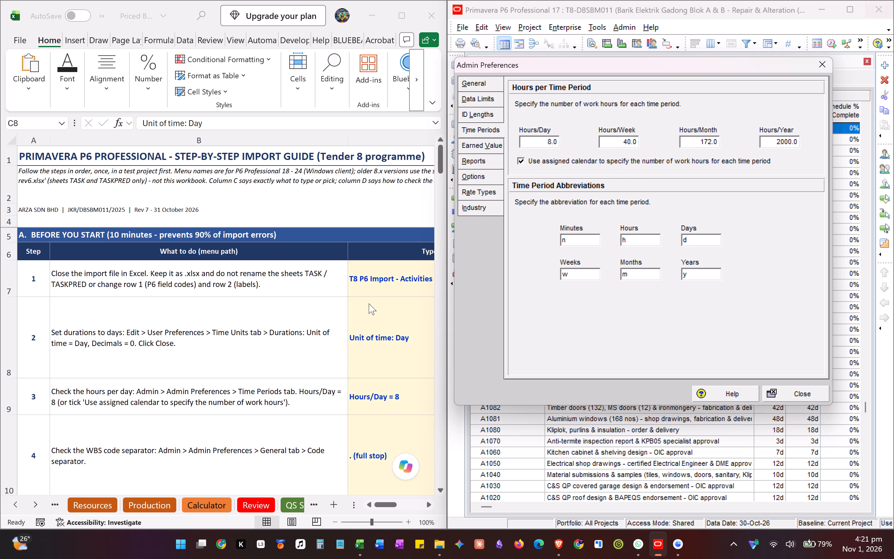
scroll(368, 309, "down", 2)
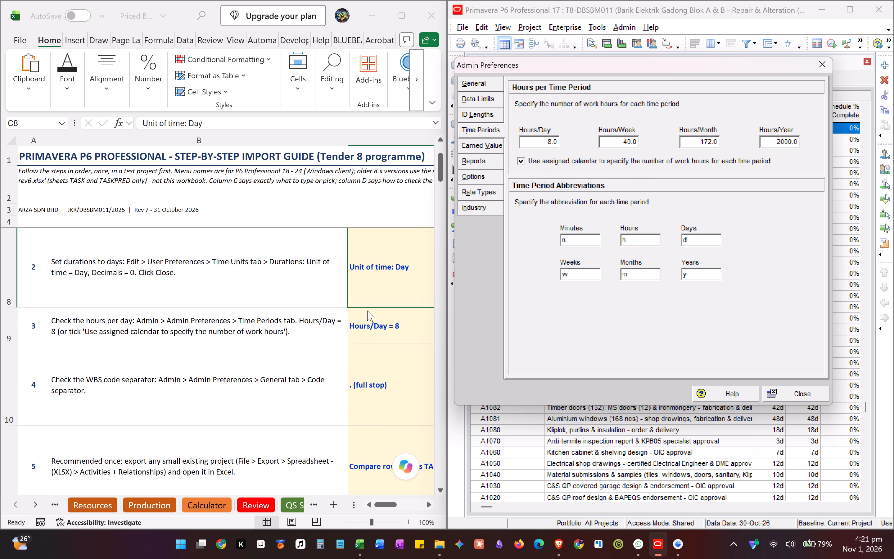
scroll(367, 310, "down", 1)
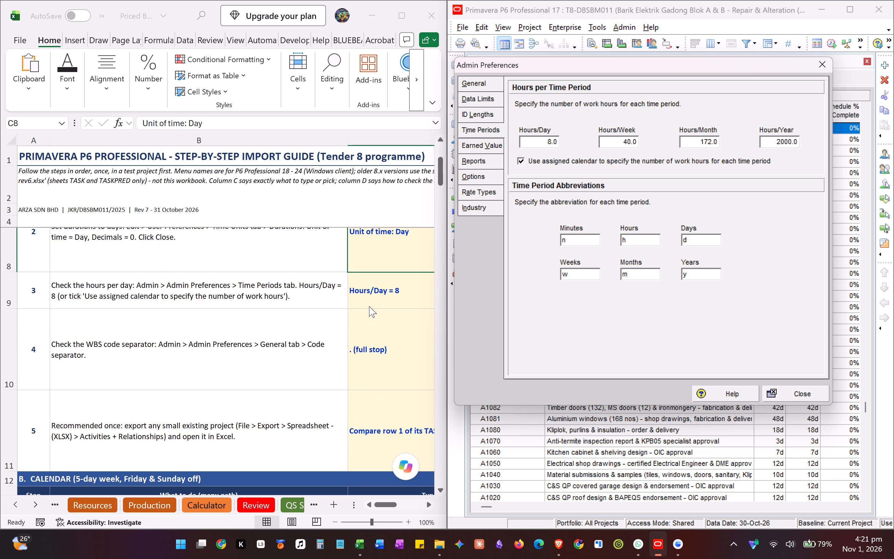
left_click(814, 393)
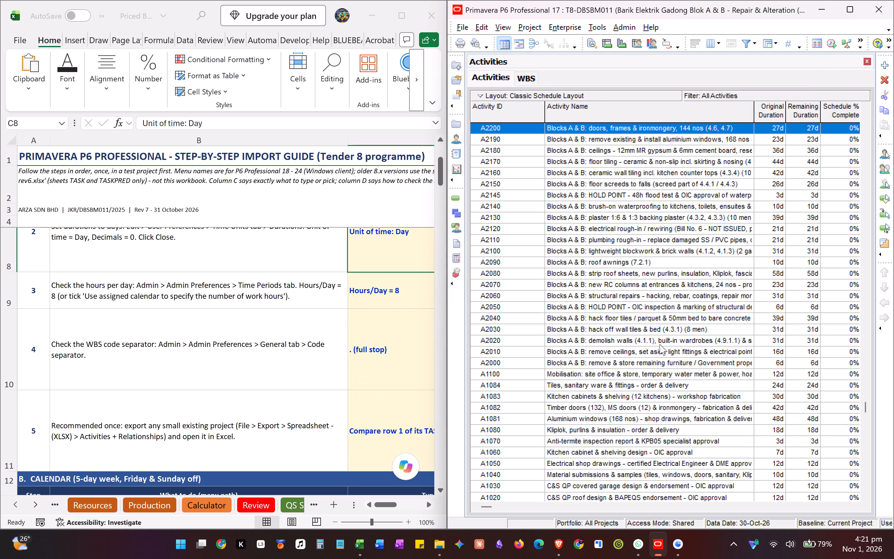
Check the WBS code separator in the General section of Admin Preferences against guide step 4, and close the preferences.
left_click(622, 34)
left_click(627, 32)
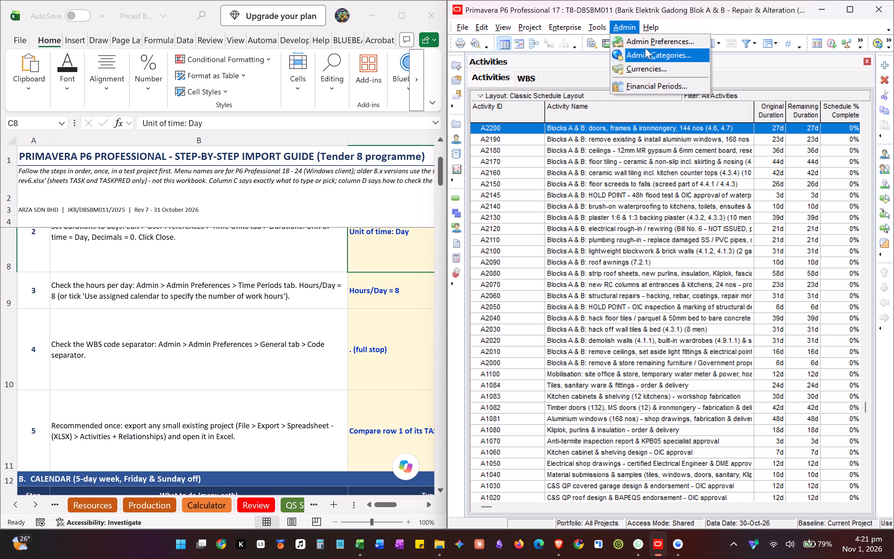
left_click(646, 42)
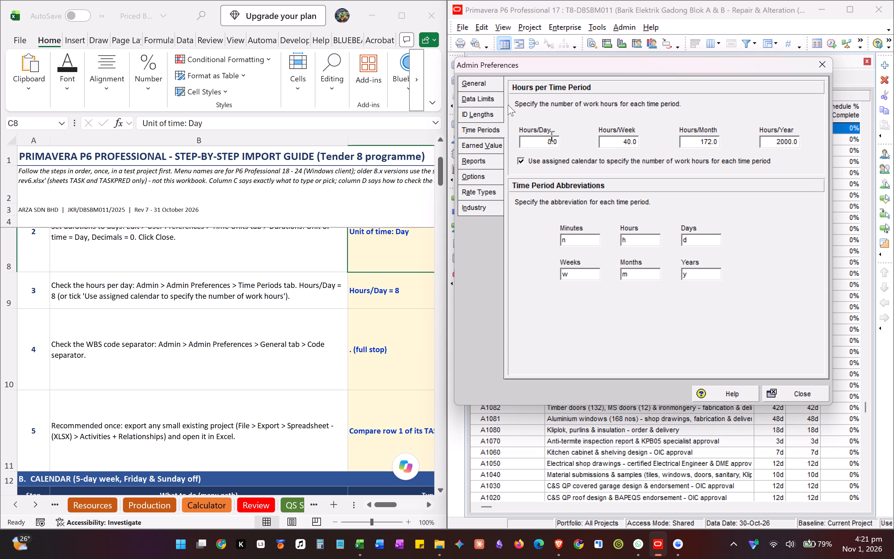
left_click(484, 85)
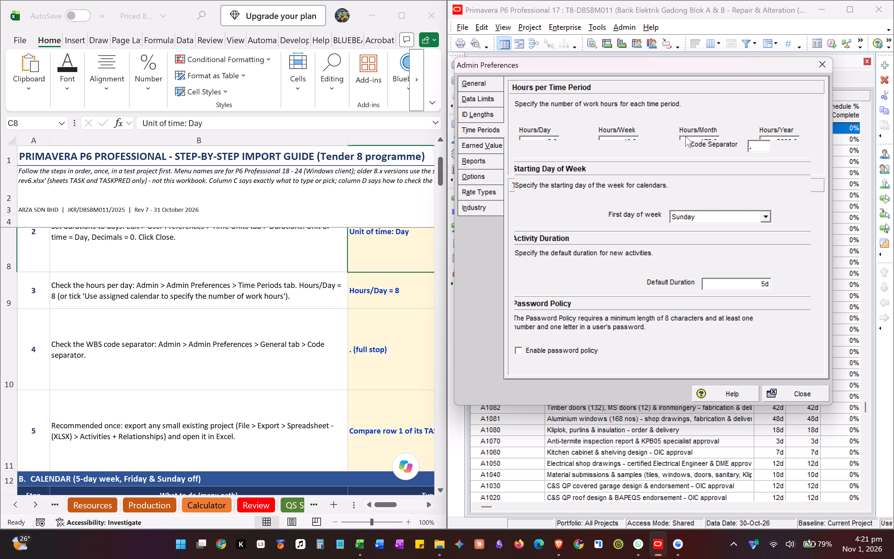
scroll(287, 401, "down", 2)
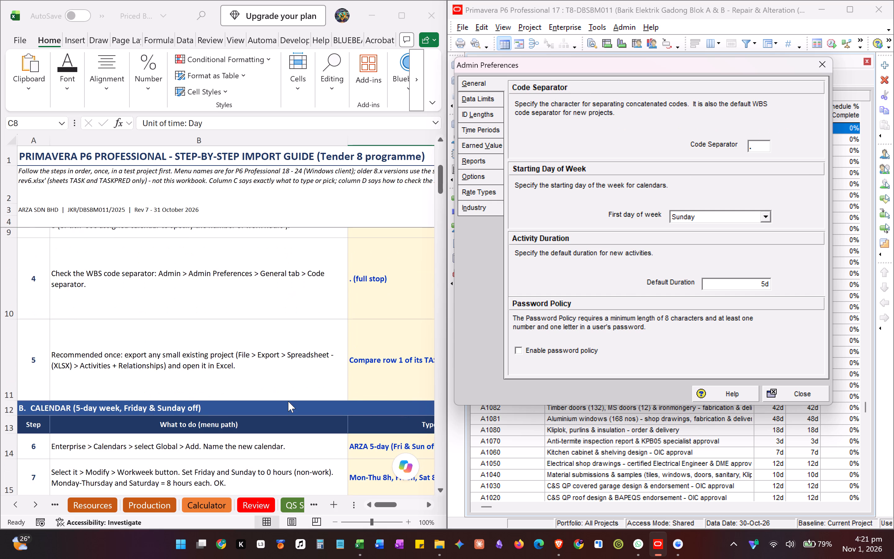
left_click(802, 397)
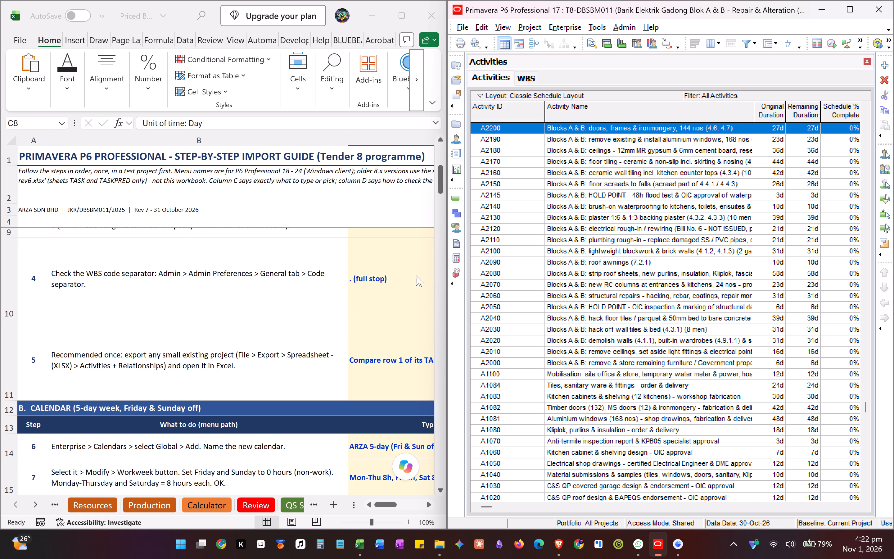
Following guide step 6, open the enterprise calendars, show the Global ones and start adding a new calendar.
scroll(419, 276, "down", 4)
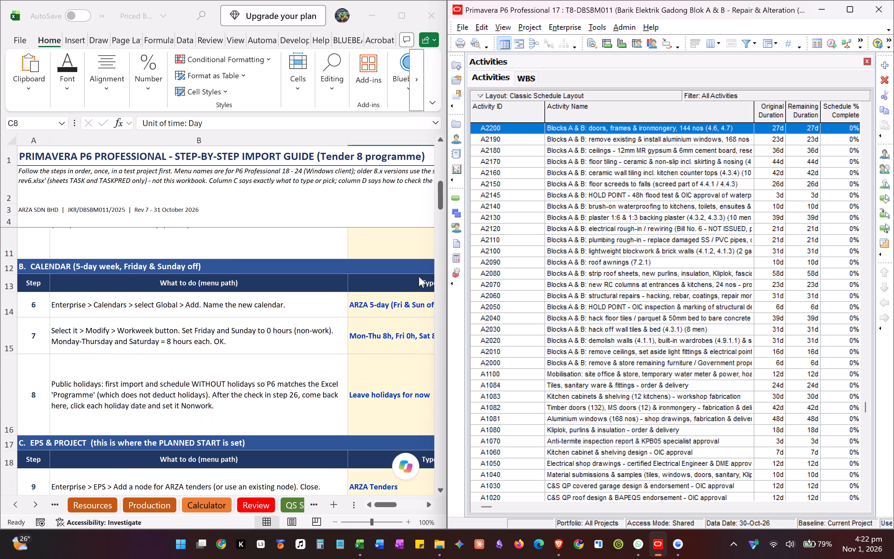
scroll(419, 276, "down", 2)
scroll(419, 276, "up", 1)
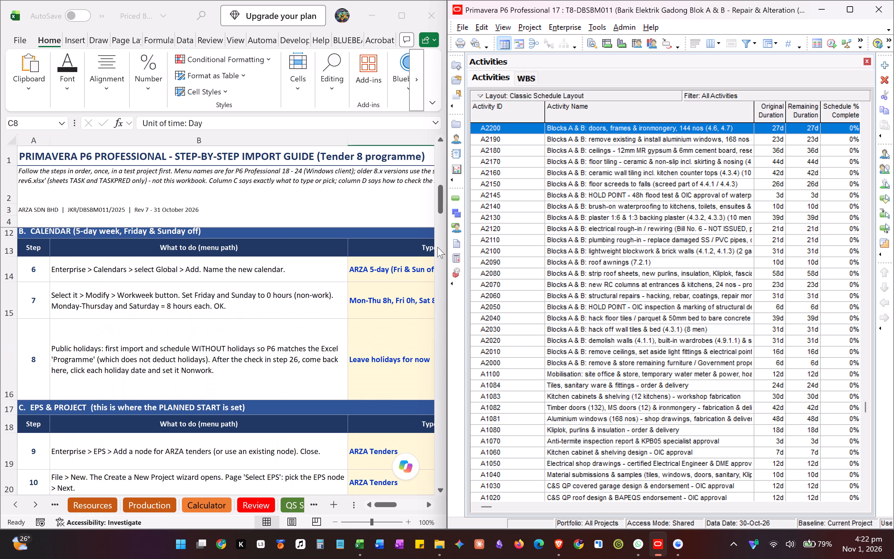
scroll(425, 256, "up", 2)
left_click(553, 26)
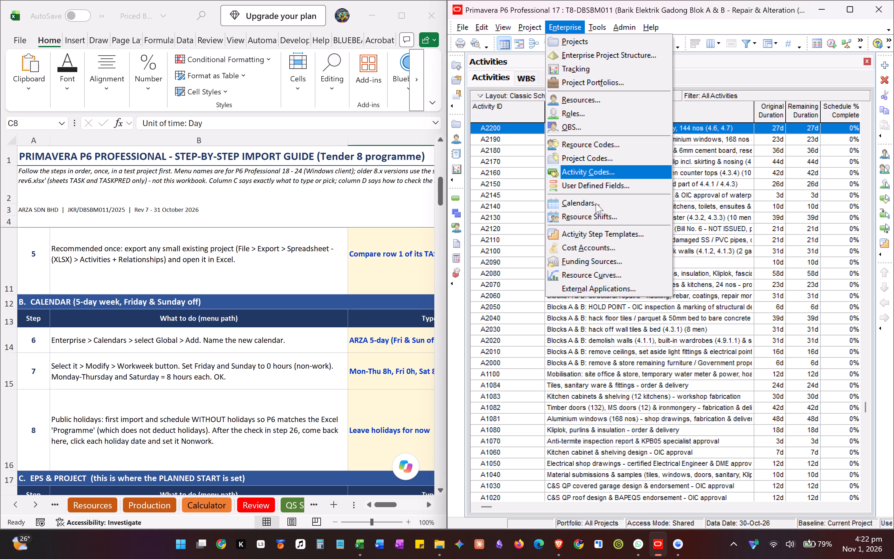
left_click(606, 199)
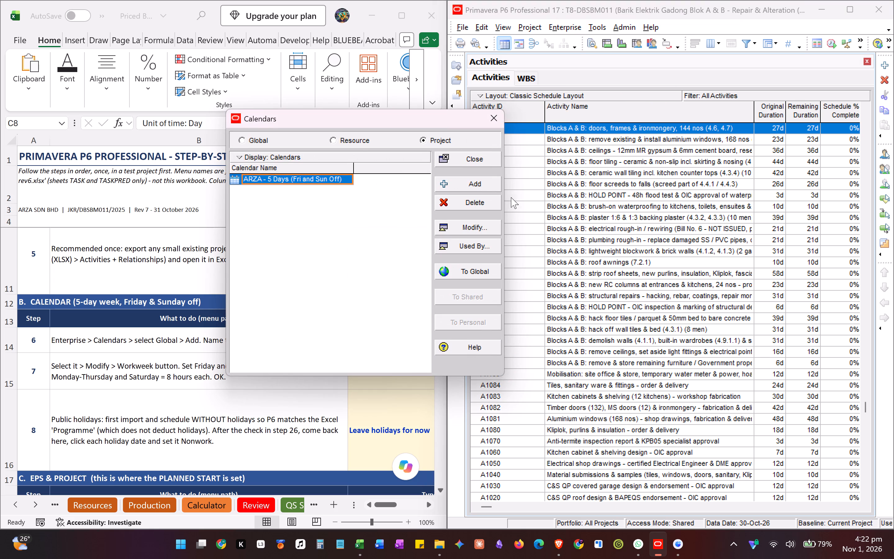
left_click_drag(343, 116, 608, 122)
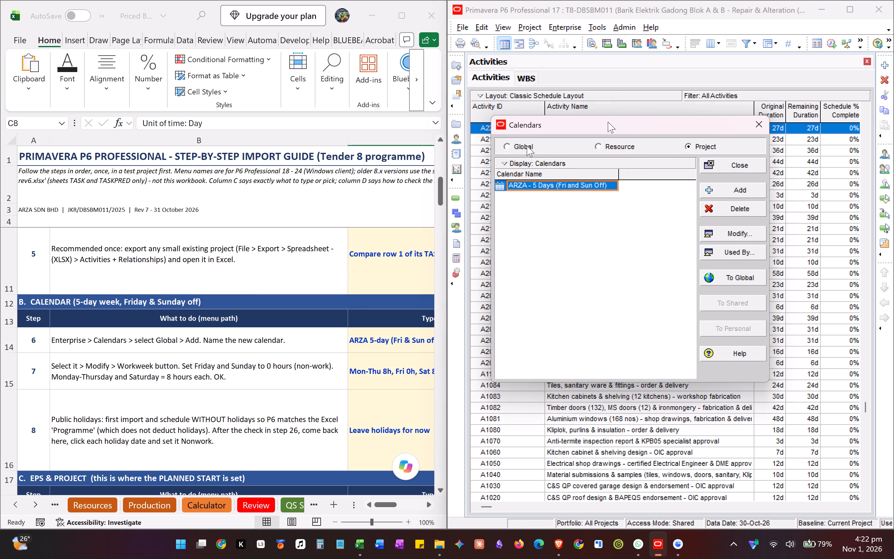
left_click(526, 147)
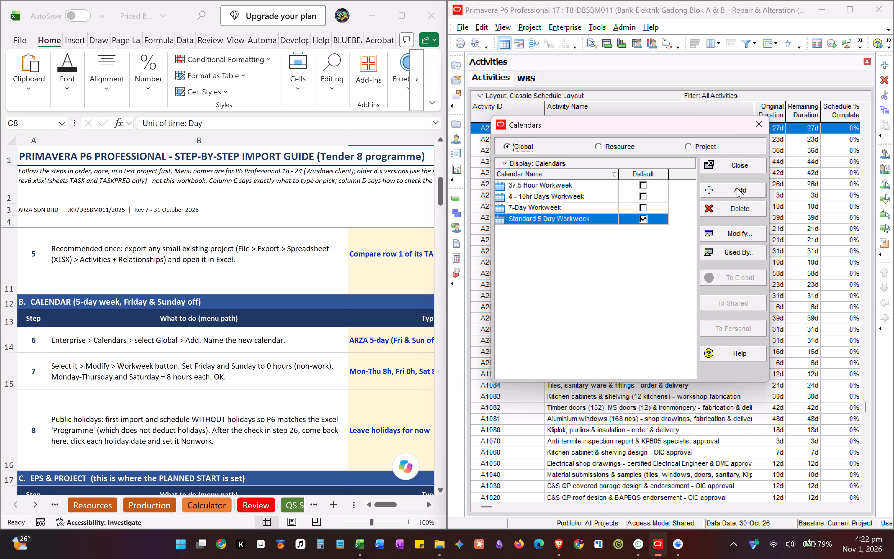
left_click(737, 188)
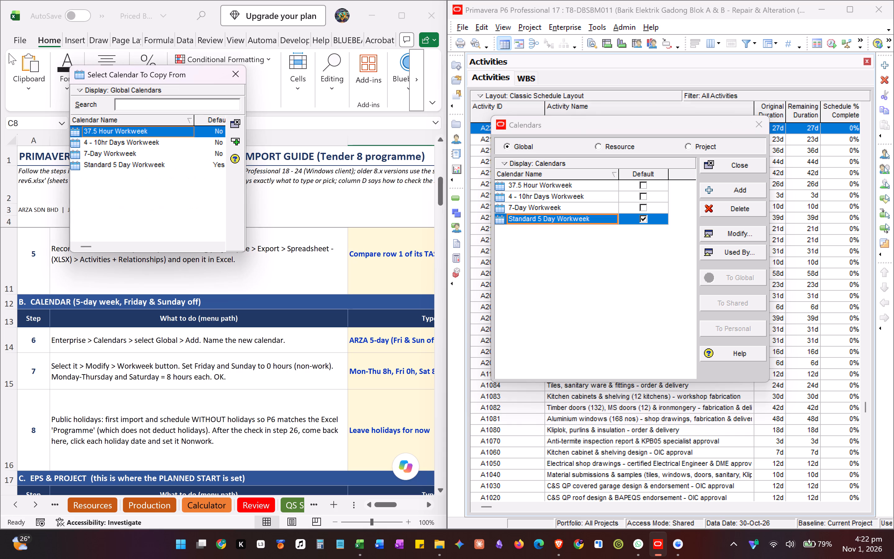
left_click_drag(142, 70, 579, 136)
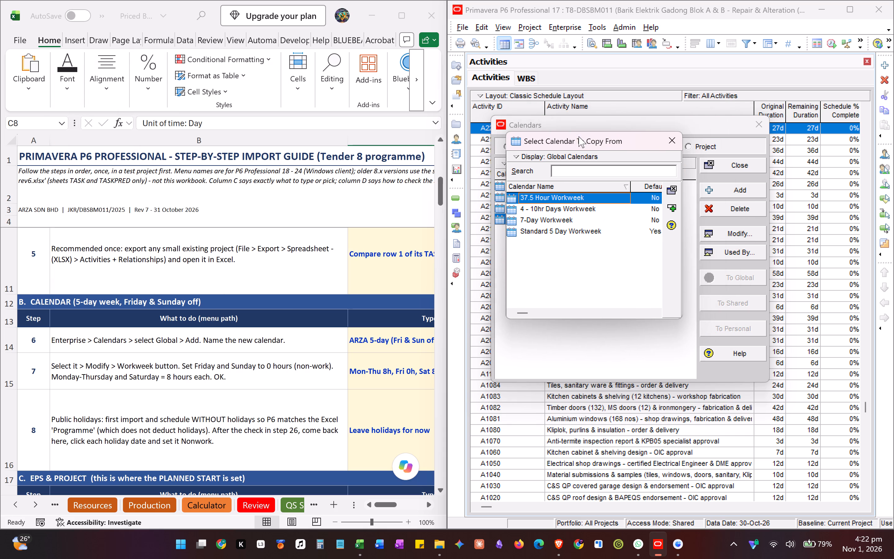
left_click_drag(579, 136, 578, 136)
Widen the Excel guide window slightly to show more of the exact entries column for the calendar steps.
left_click(409, 214)
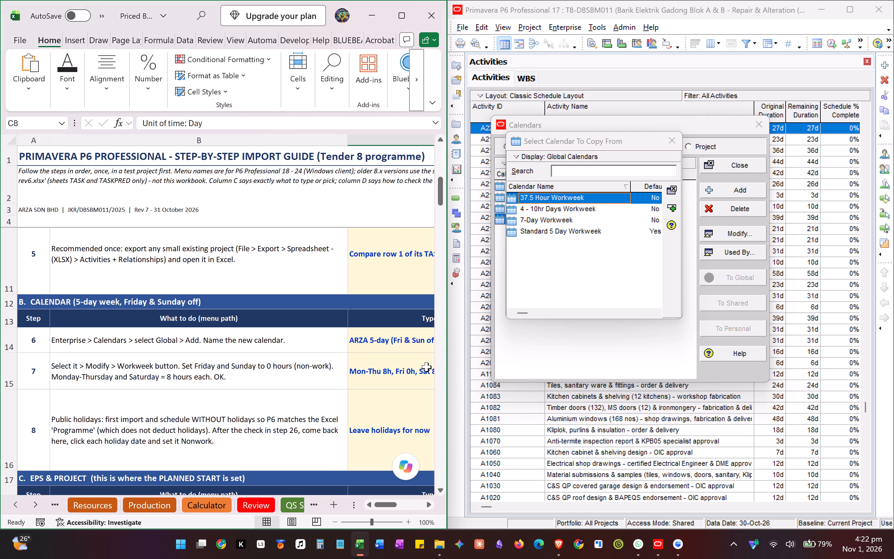
left_click(427, 367)
left_click_drag(447, 375, 482, 376)
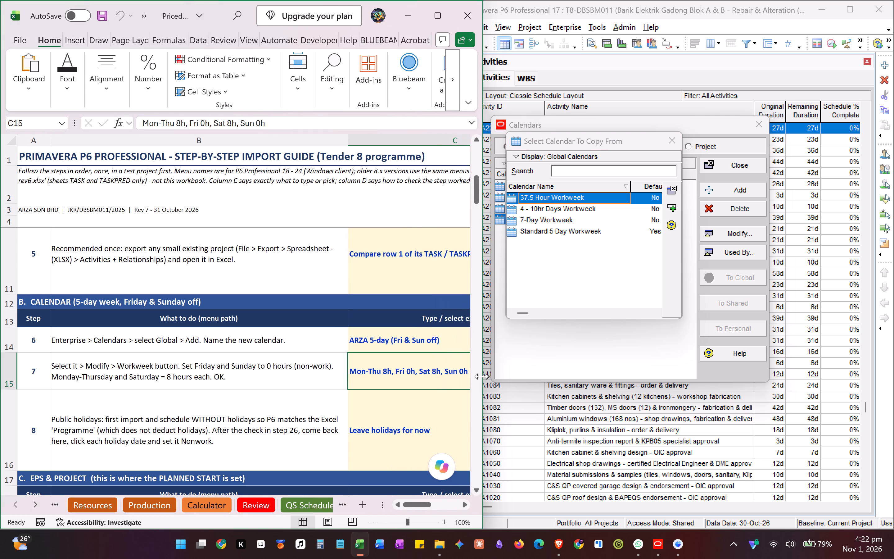
left_click_drag(482, 376, 478, 376)
Select Standard 5 Day Workweek as the global calendar to copy from.
left_click(573, 171)
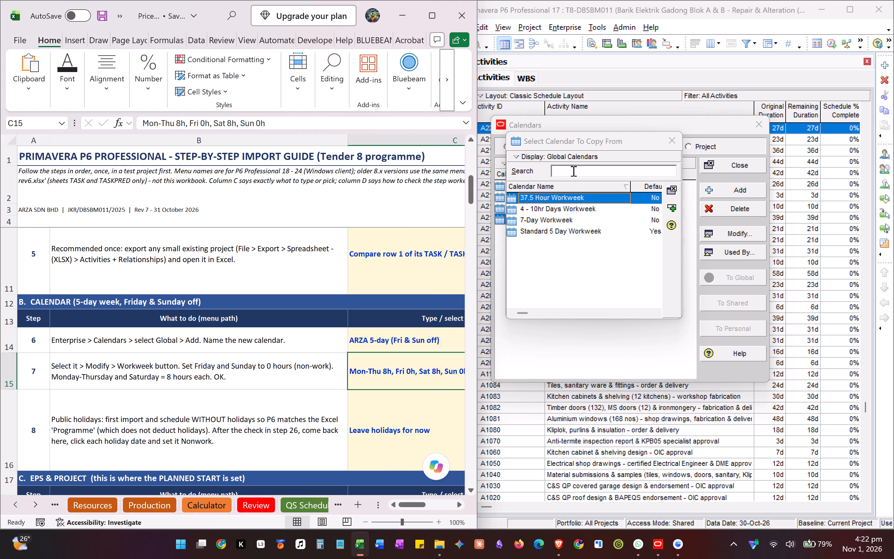
left_click_drag(595, 145, 603, 135)
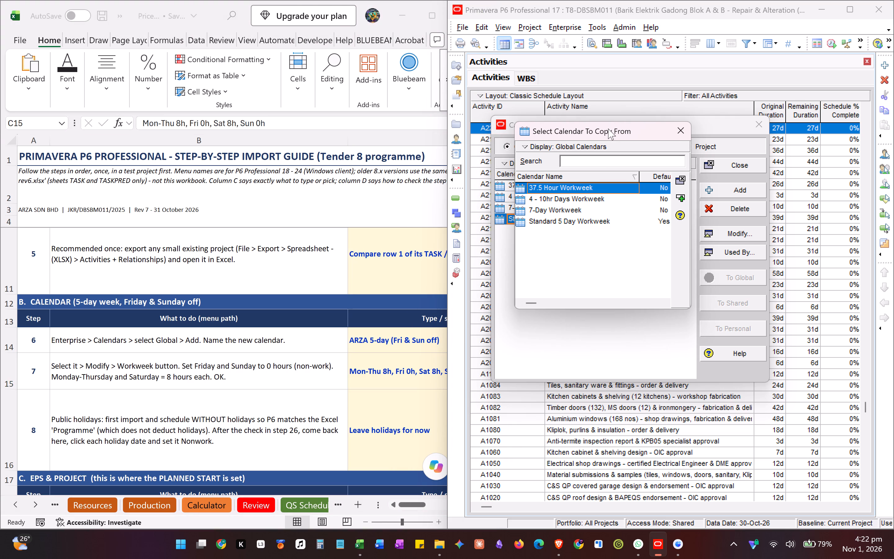
left_click(578, 222)
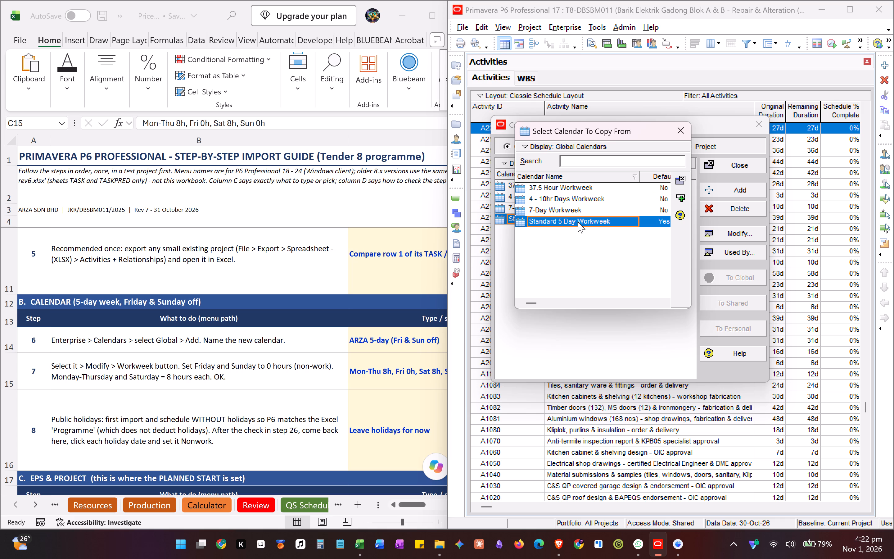
left_click_drag(619, 136, 624, 162)
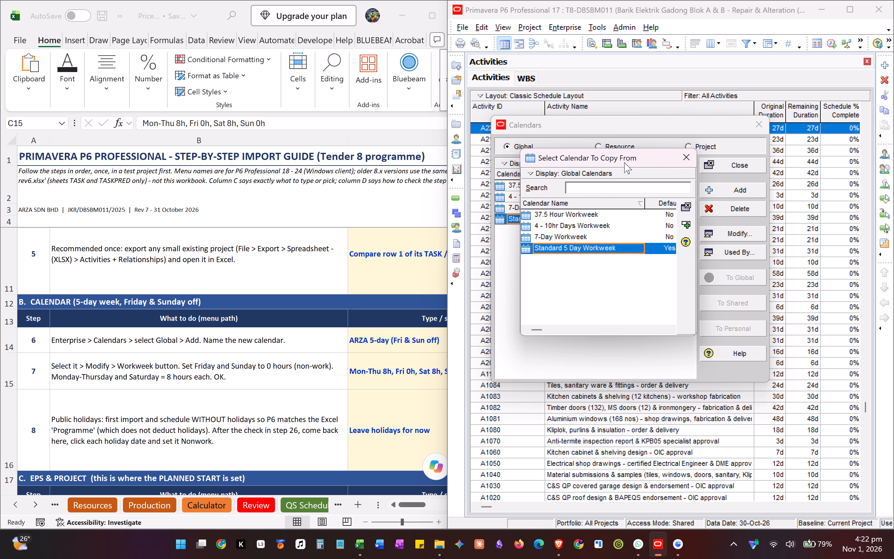
left_click_drag(624, 162, 630, 177)
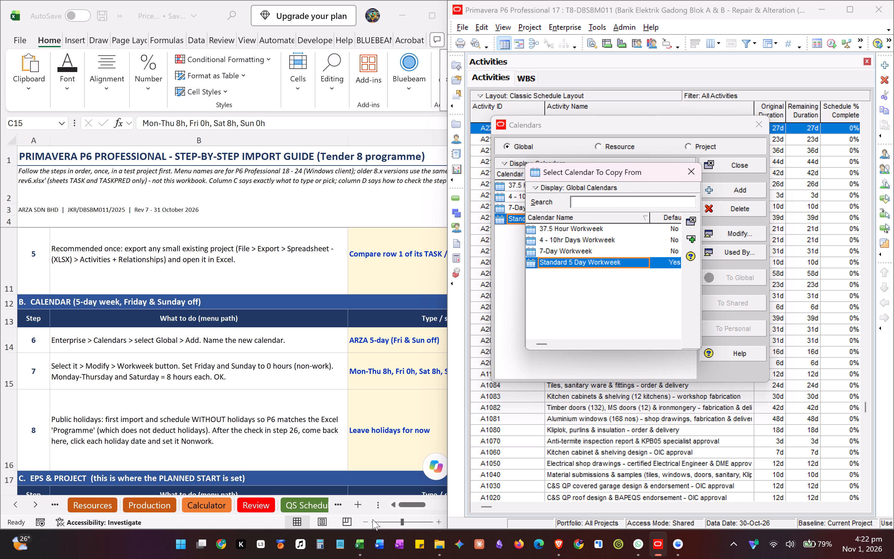
Read the exact calendar name and workweek entries for guide steps 6 and 7 in the Excel guide.
left_click_drag(414, 507, 431, 507)
left_click_drag(418, 506, 438, 505)
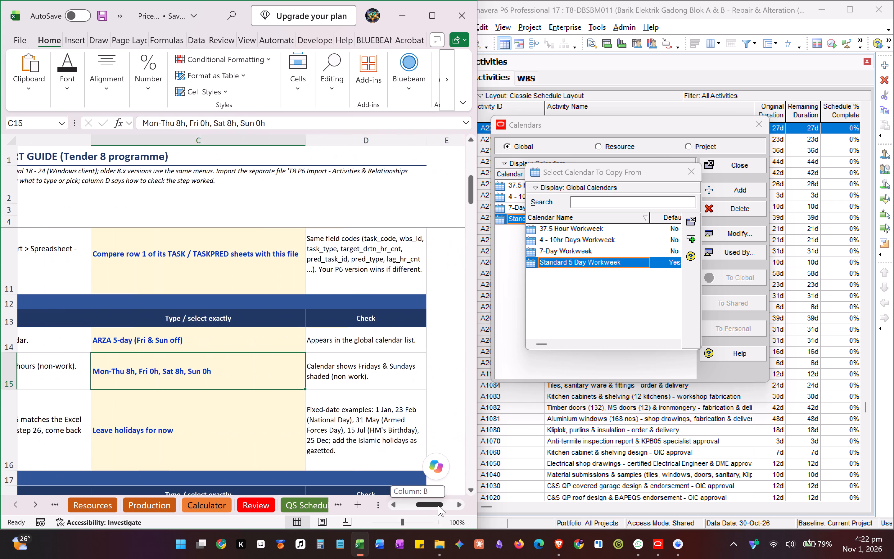
left_click_drag(438, 505, 423, 505)
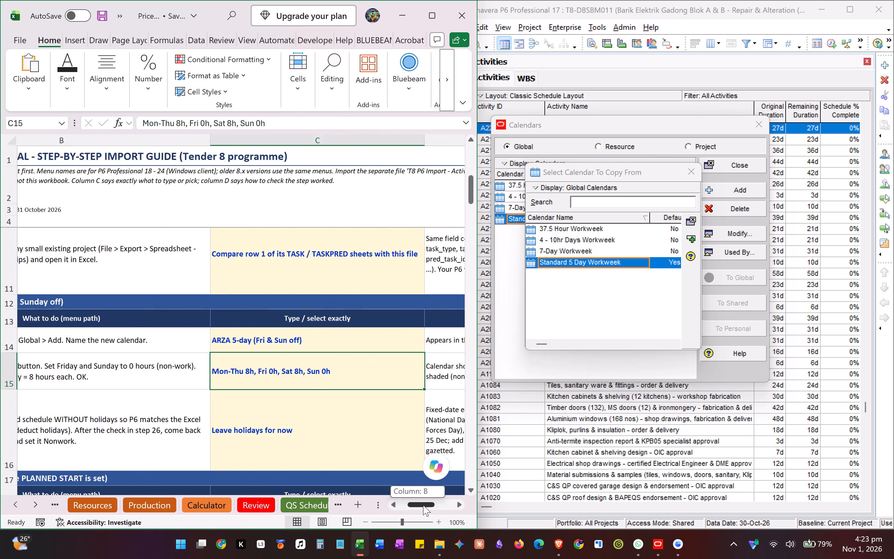
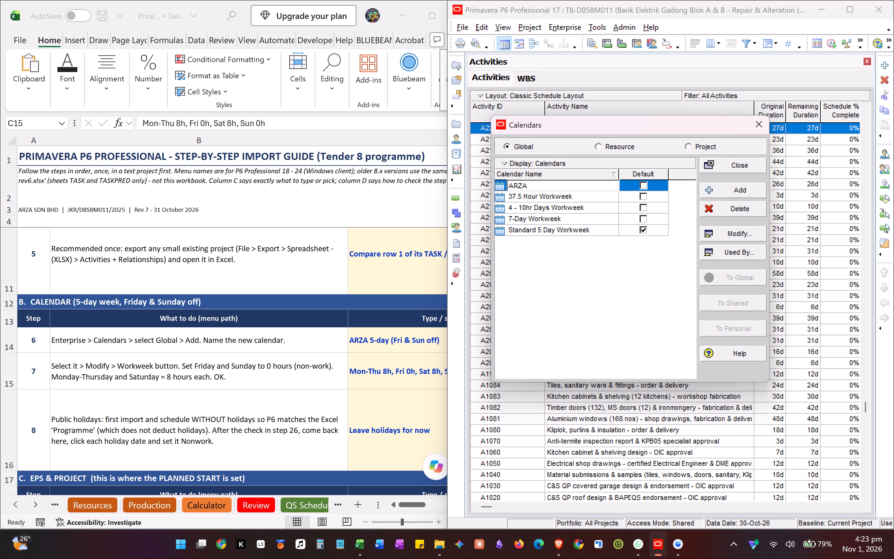
Rename the new global calendar ARZA as ARZA 5-day (Fri & Sun off), copying the exact name from guide step 6 in Excel.
left_click(437, 336)
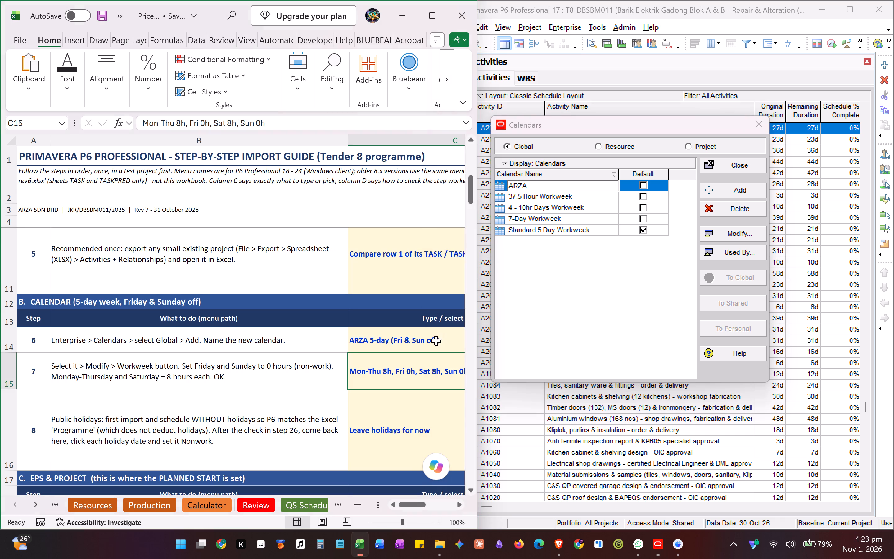
double_click(431, 341)
key("ctrl+a")
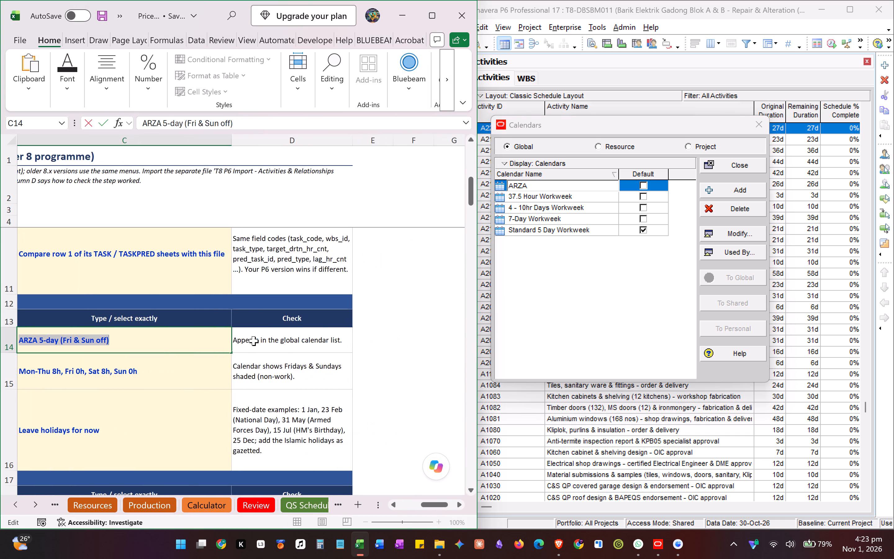
key("ctrl+c")
left_click(540, 189)
left_click(535, 185)
key("ctrl+a")
left_click_drag(547, 188, 542, 189)
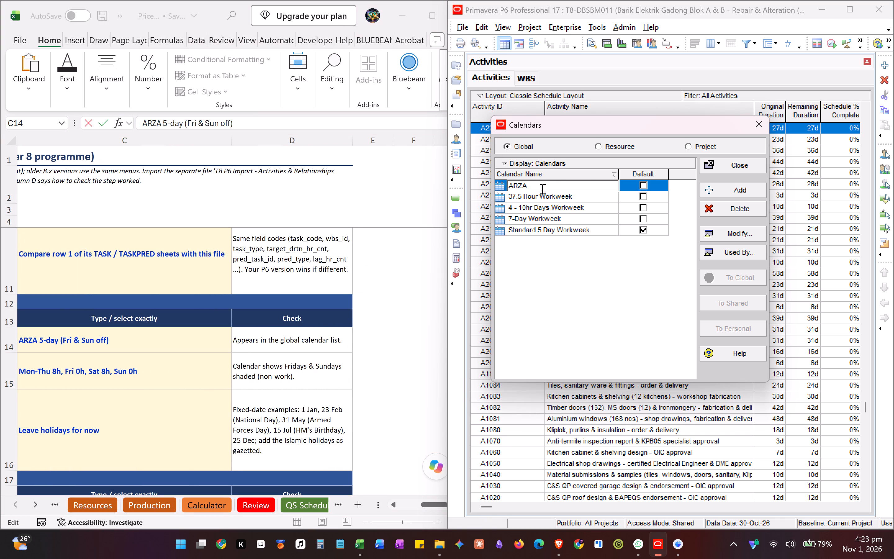
left_click_drag(542, 189, 494, 188)
key("ctrl+v")
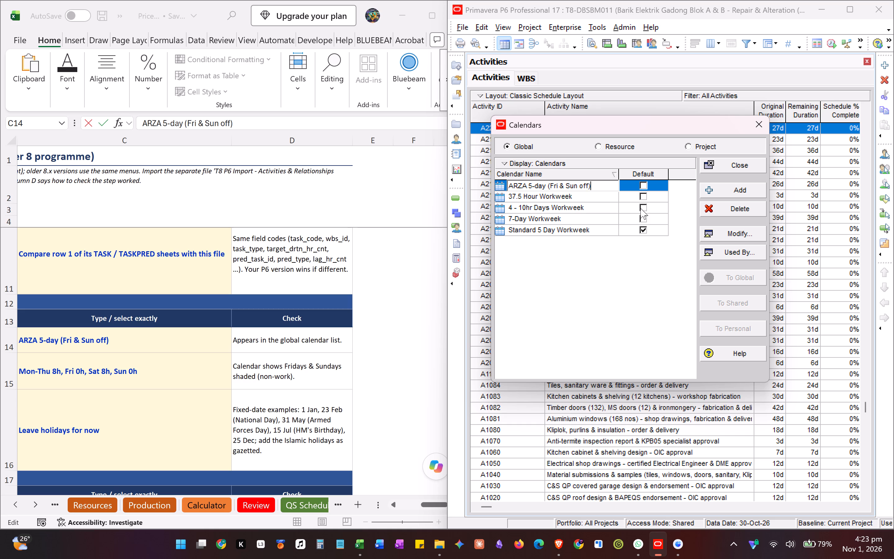
left_click(644, 182)
left_click(643, 281)
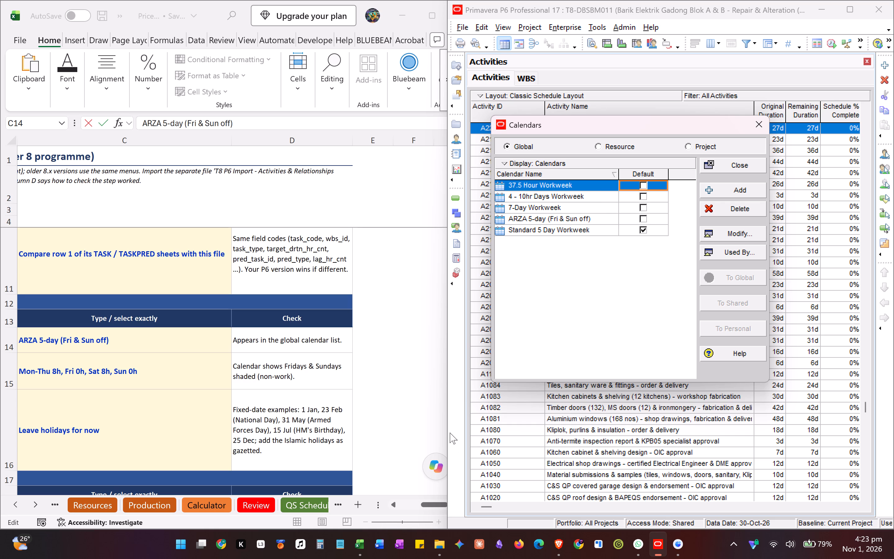
Following guide step 7, open the Standard 5 Day Workweek global calendar for modification and move its window clear of the guide.
left_click(424, 504)
left_click_drag(434, 505, 403, 505)
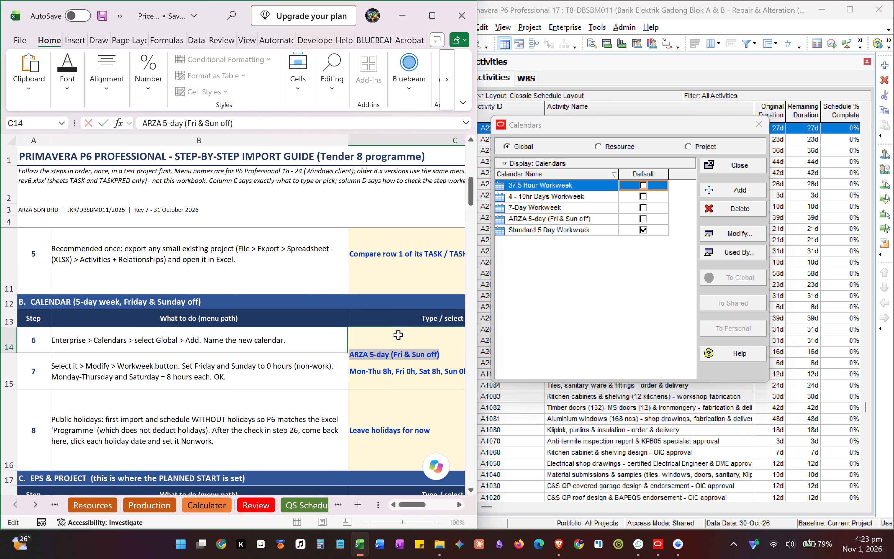
left_click(575, 230)
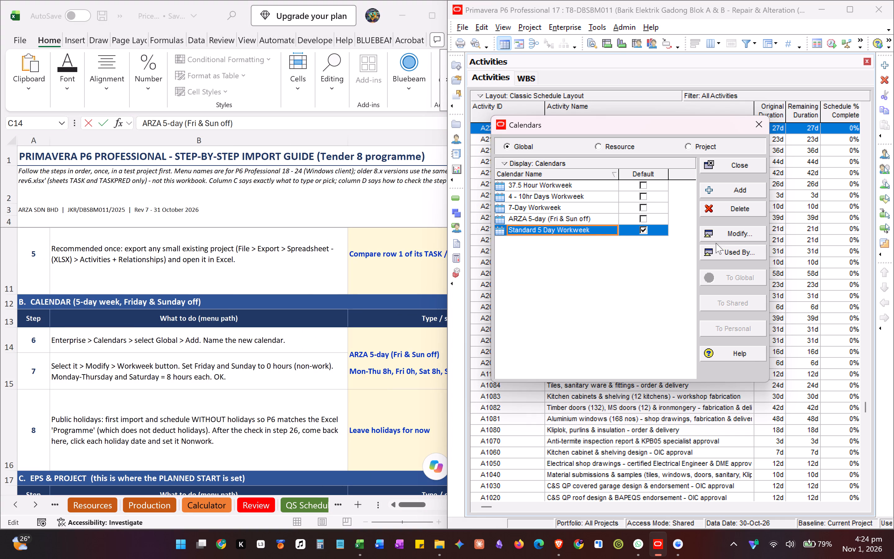
left_click(734, 232)
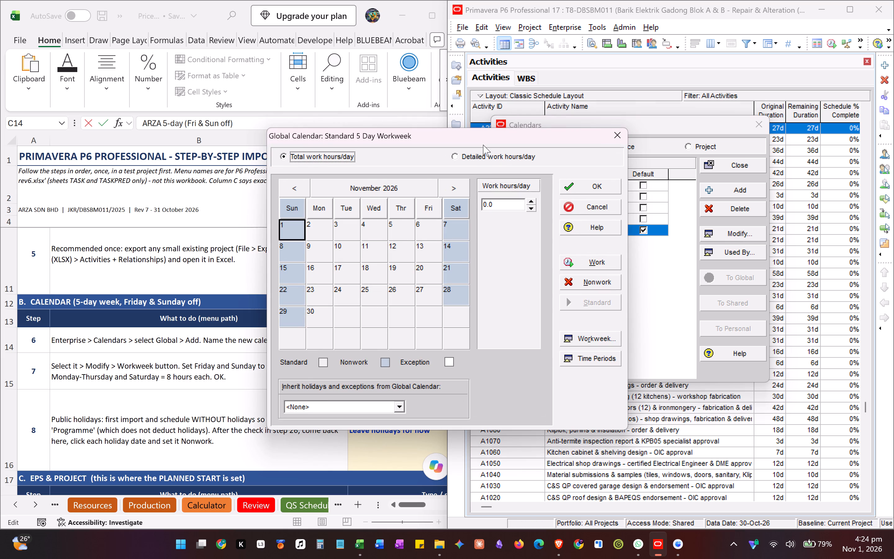
left_click_drag(483, 145, 631, 150)
left_click_drag(480, 142, 670, 139)
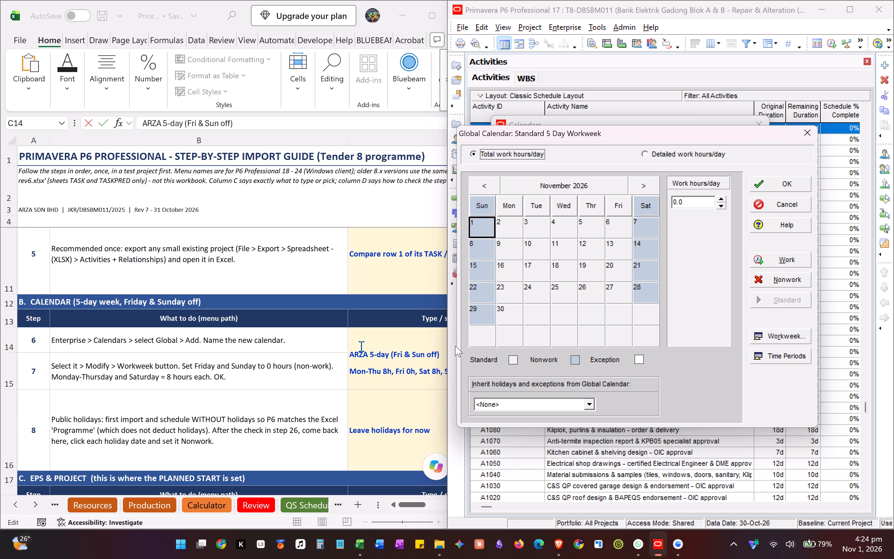
Examine the work hours per day for individual dates and weekday columns in the November 2026 calendar.
double_click(410, 505)
left_click(546, 315)
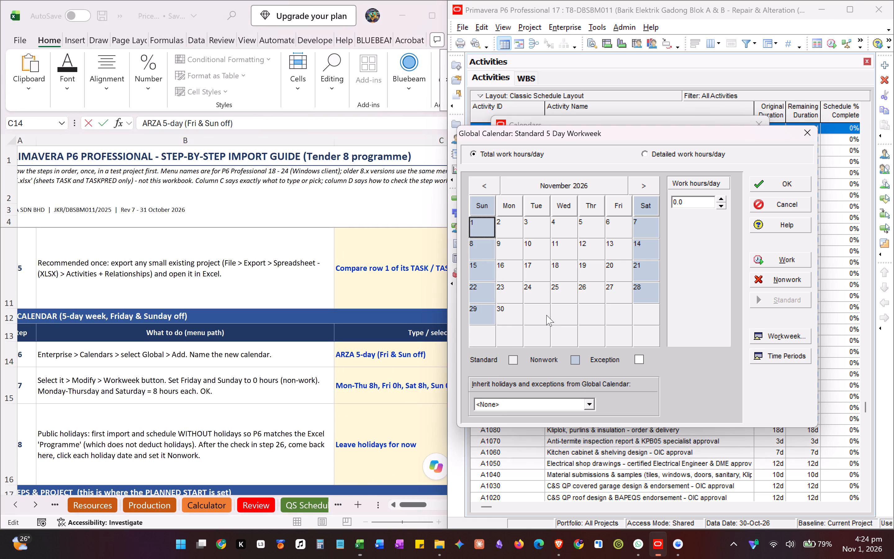
left_click(500, 229)
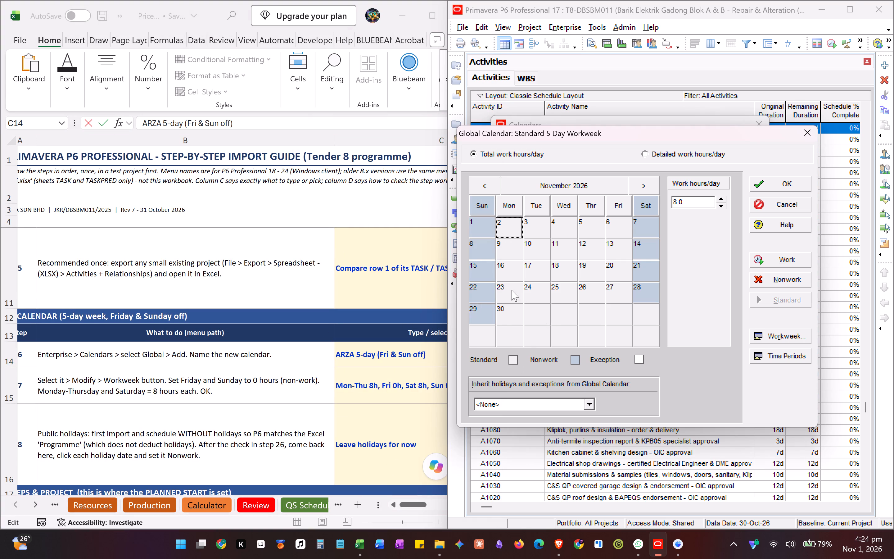
left_click(506, 209)
left_click(531, 207)
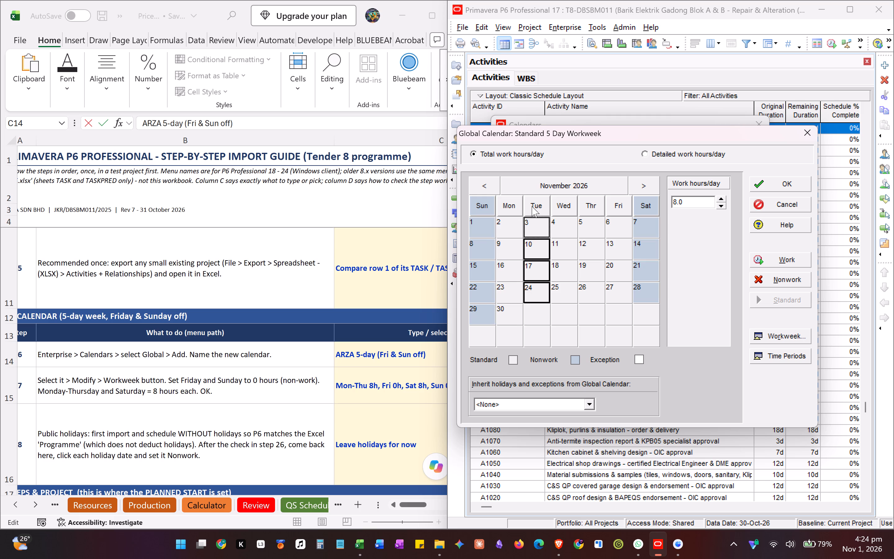
left_click(584, 291)
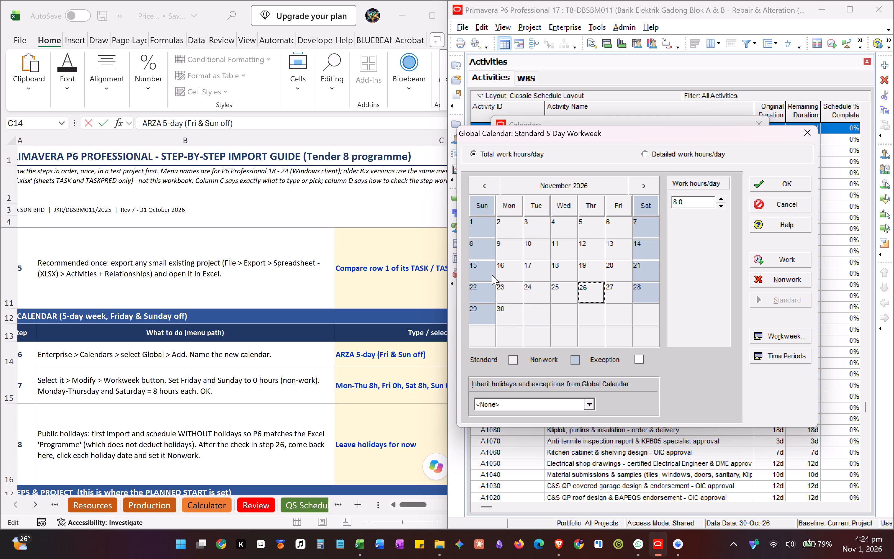
left_click(482, 274)
left_click(500, 277)
left_click(529, 277)
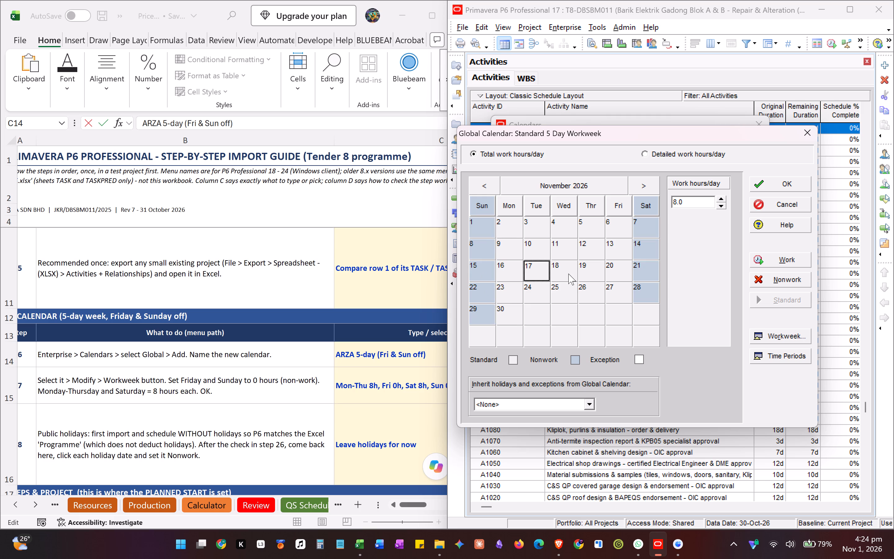
left_click(568, 273)
left_click(593, 273)
left_click(619, 271)
left_click(619, 220)
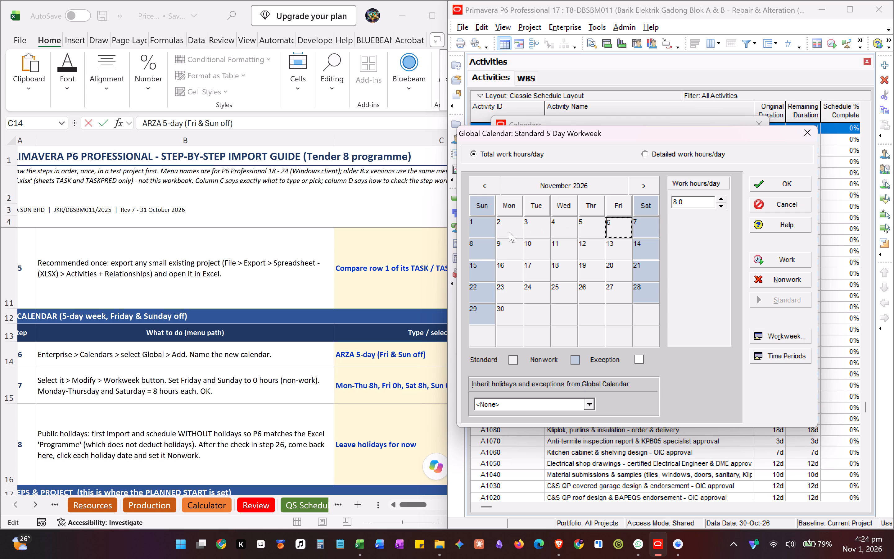
left_click(502, 229)
left_click(532, 230)
left_click(567, 229)
left_click(597, 230)
left_click(620, 230)
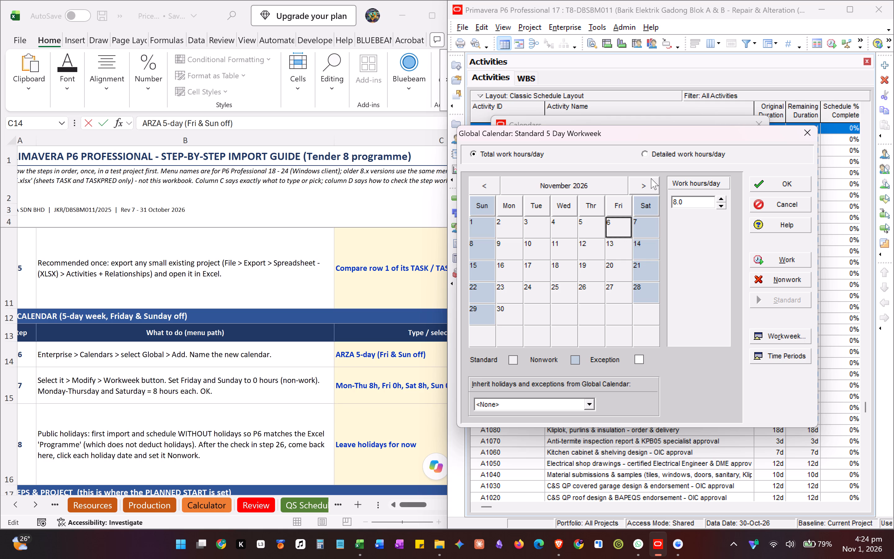
left_click(617, 209)
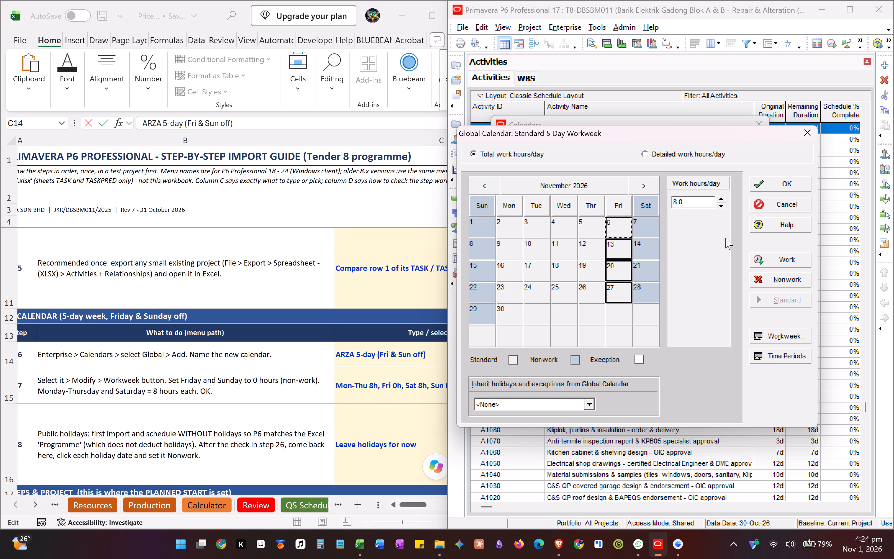
Set the calendar's standard weekly work hours to 0 for Friday and 8 for Saturday.
left_click(796, 336)
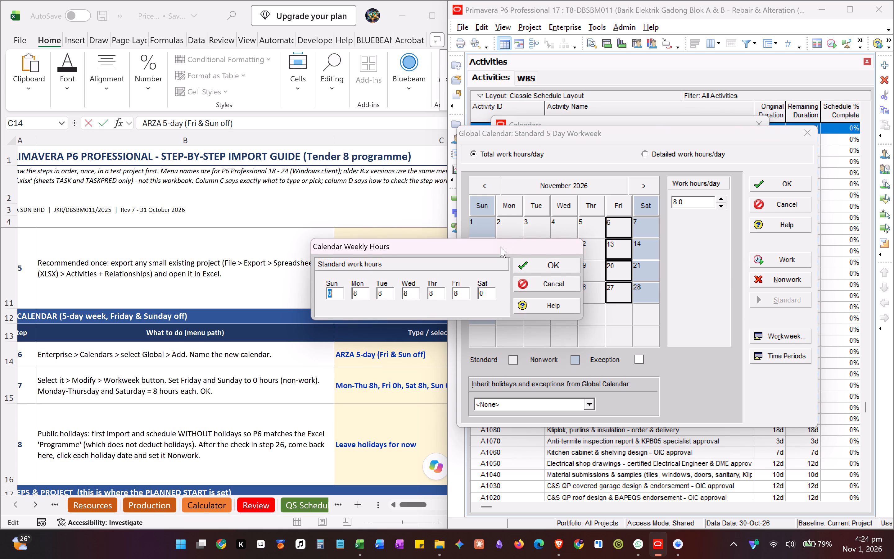
left_click_drag(500, 247, 625, 244)
left_click(488, 296)
left_click(510, 293)
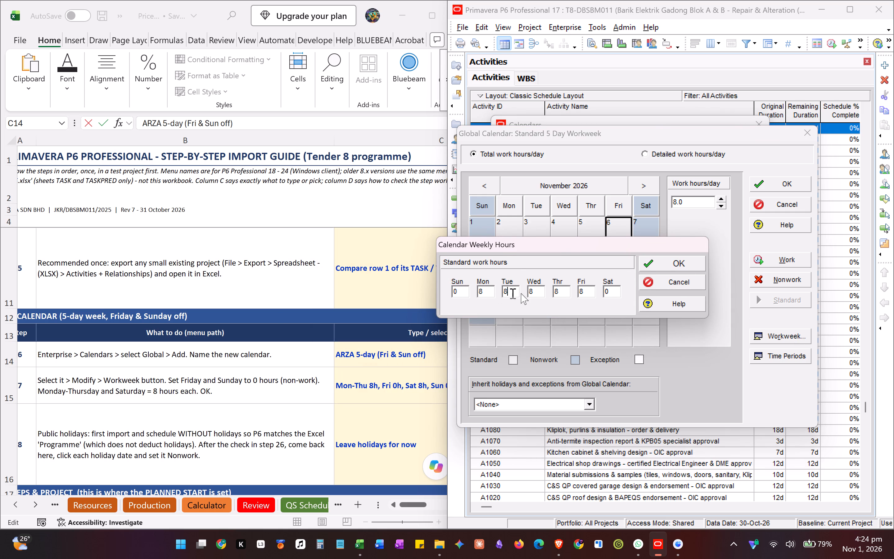
left_click(529, 293)
left_click(553, 292)
left_click_drag(589, 292, 569, 293)
key("0")
left_click_drag(614, 290, 597, 291)
key("8")
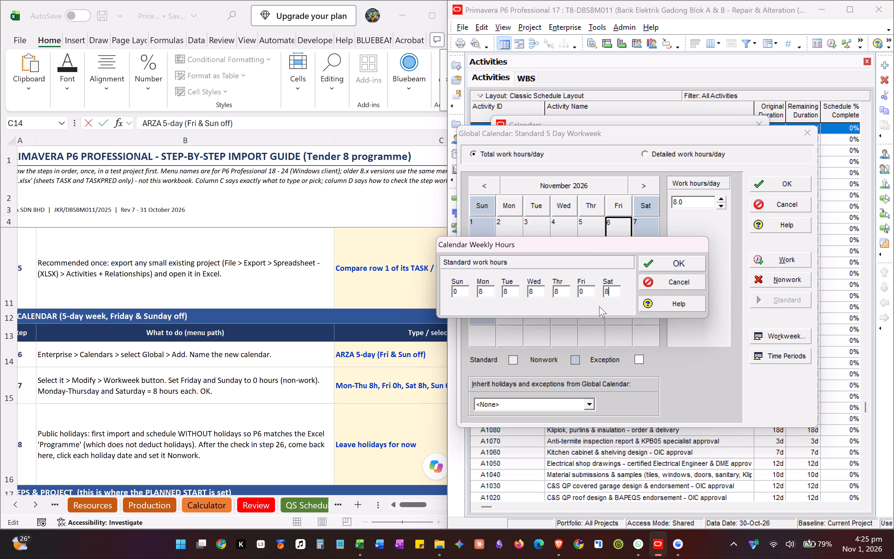
left_click(603, 307)
left_click(667, 259)
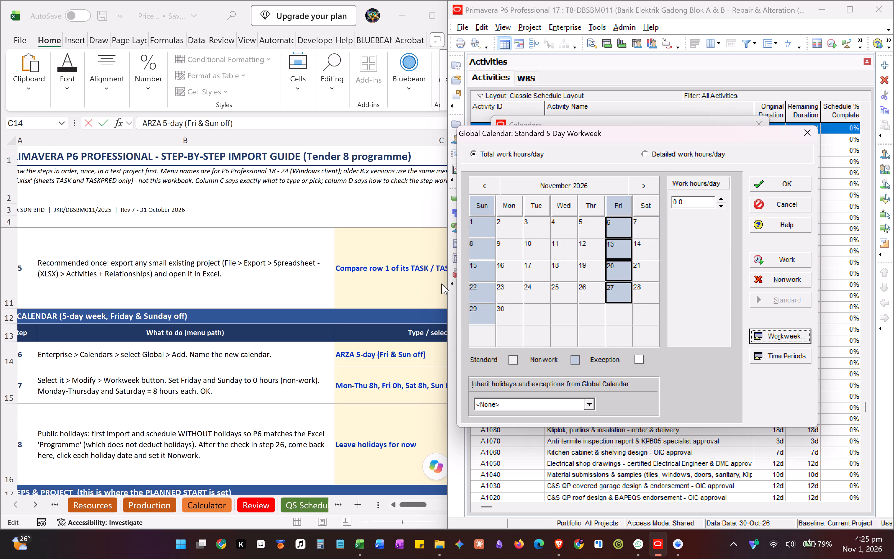
Check guide step 8 on public holidays, save the Standard 5 Day Workweek changes and close the calendars.
left_click(696, 343)
left_click(621, 320)
left_click(616, 332)
scroll(362, 393, "down", 1)
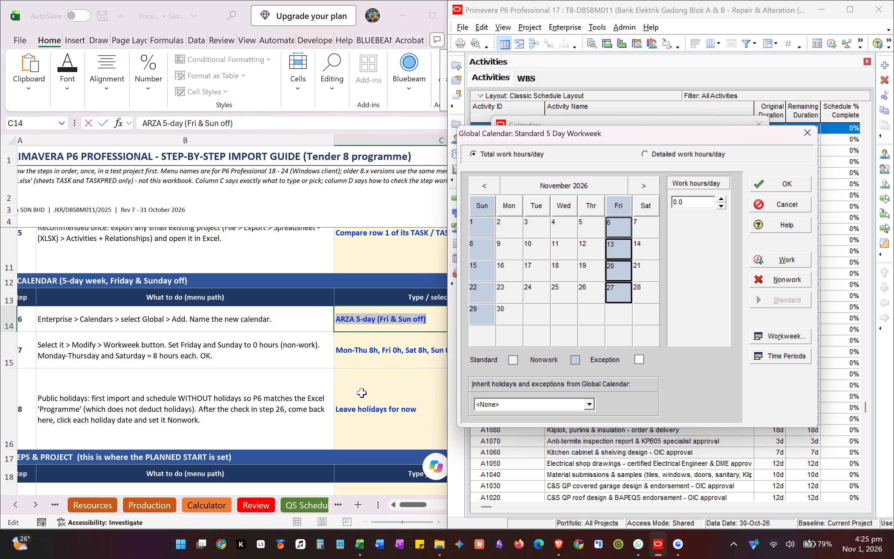
scroll(362, 393, "down", 1)
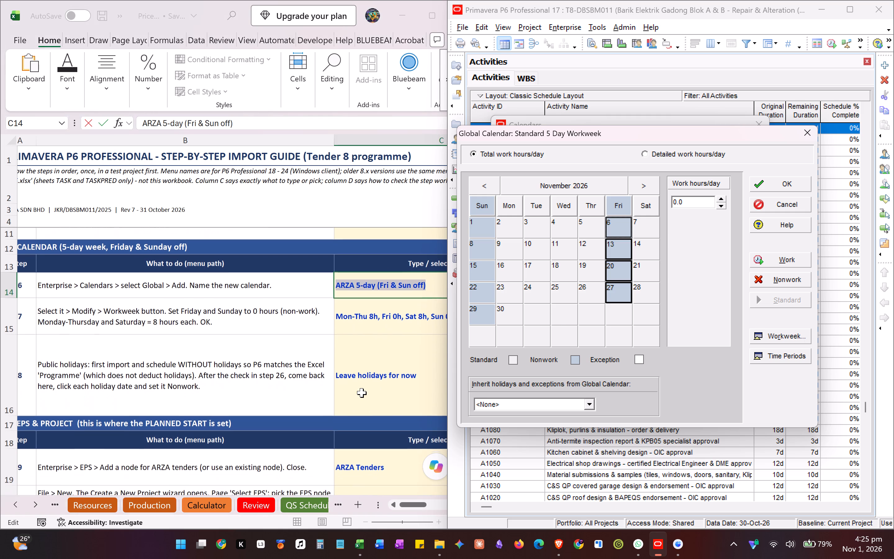
scroll(362, 393, "up", 1)
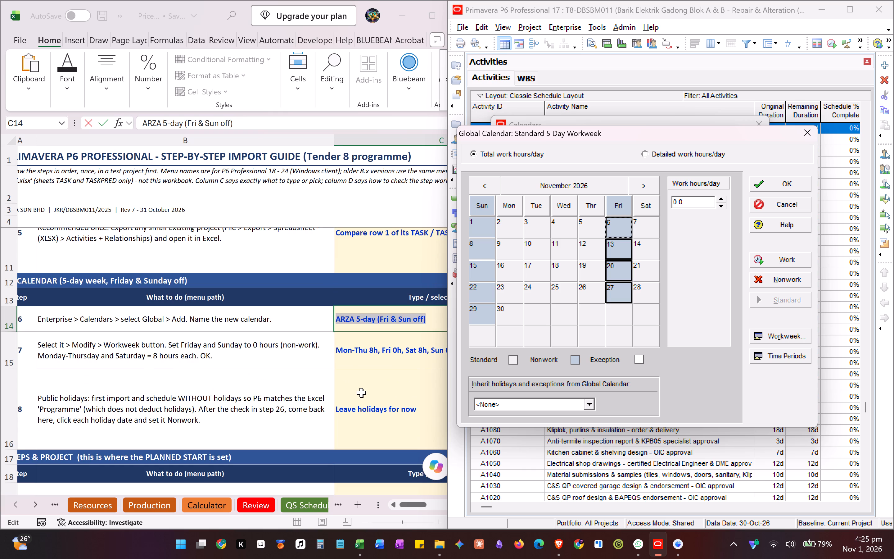
scroll(361, 393, "down", 1)
left_click(780, 184)
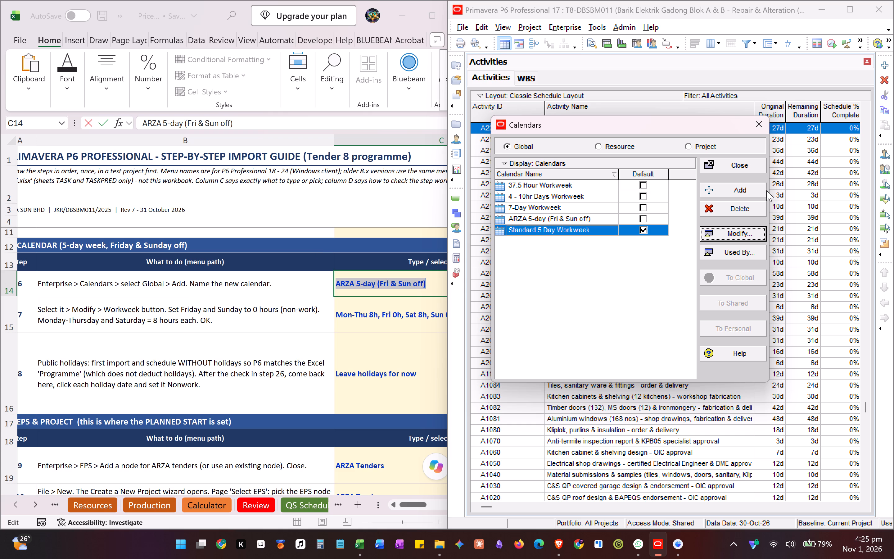
left_click(753, 170)
Read steps 9 to 15 of the import guide's EPS & Project section.
scroll(291, 347, "down", 1)
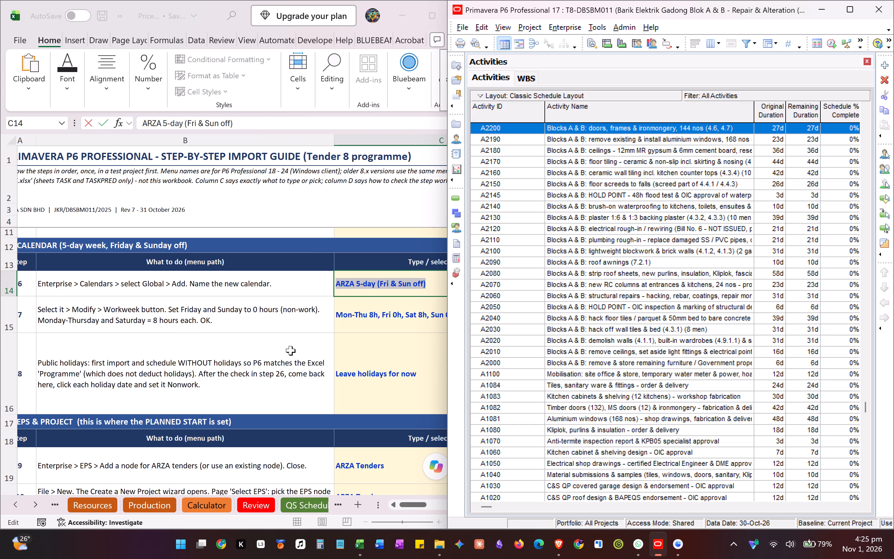
scroll(291, 350, "down", 1)
left_click_drag(412, 504, 395, 504)
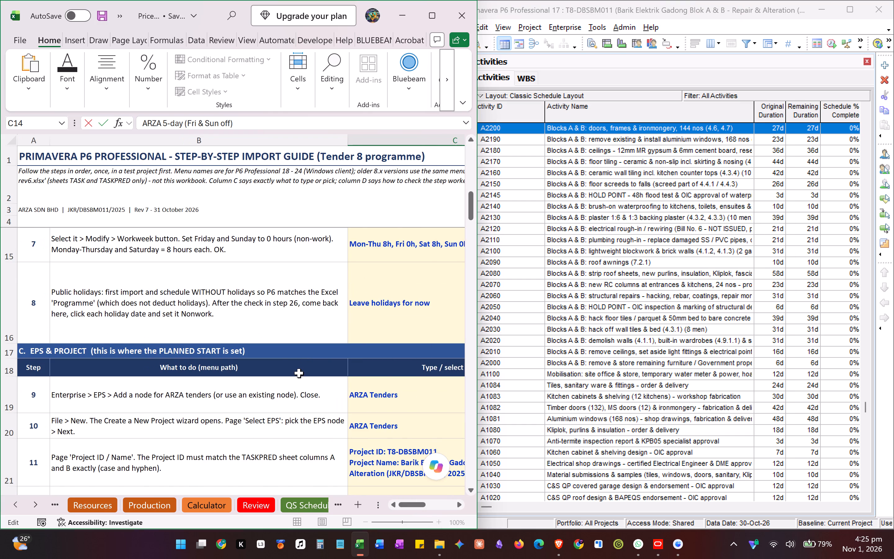
scroll(299, 373, "down", 4)
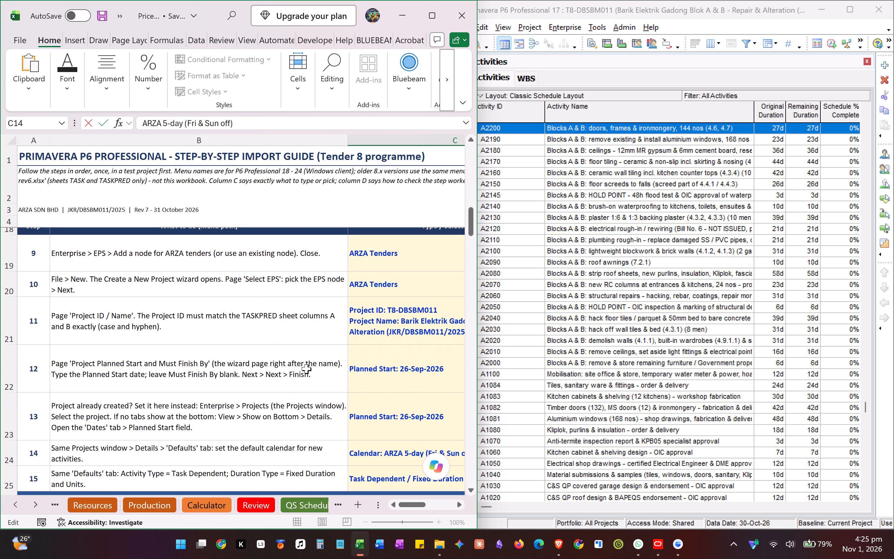
Following guide step 9, view the Enterprise Project Structure with its window clear of the guide, and close it.
left_click(560, 25)
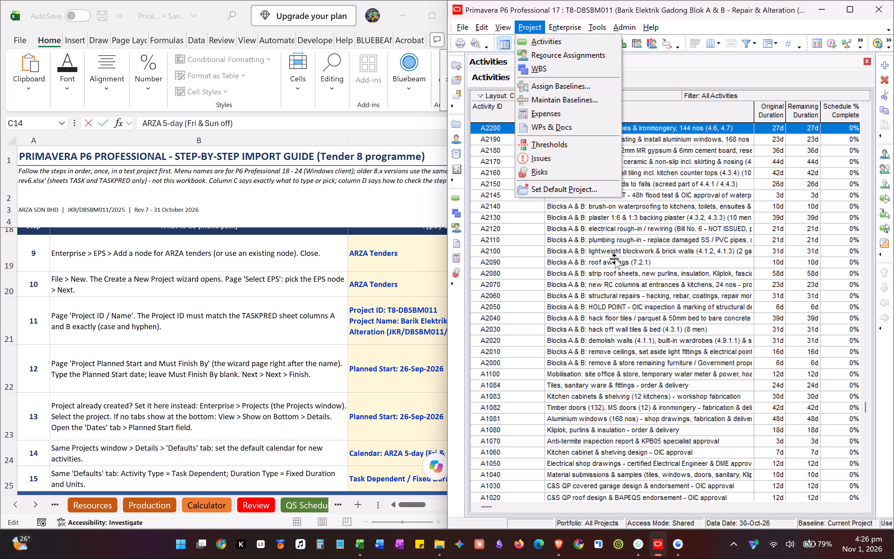
left_click(650, 242)
left_click(557, 30)
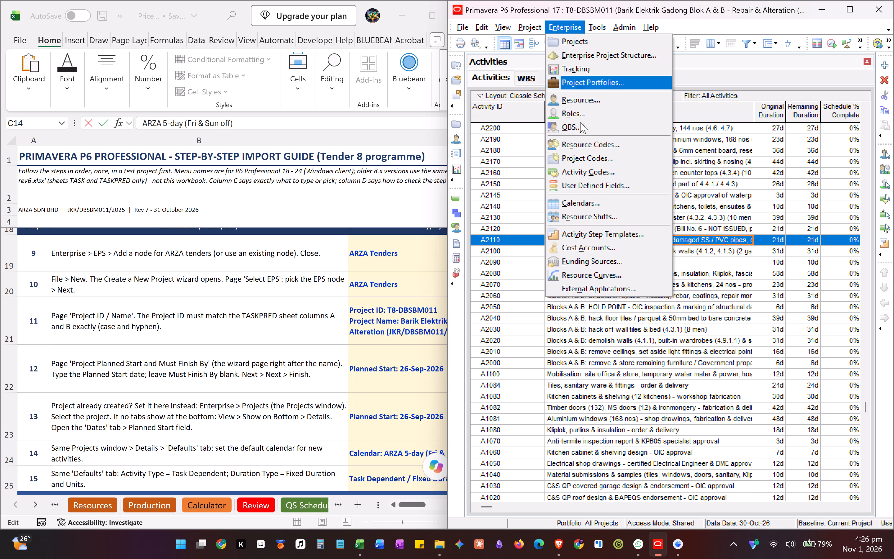
left_click(619, 55)
left_click_drag(444, 118, 632, 124)
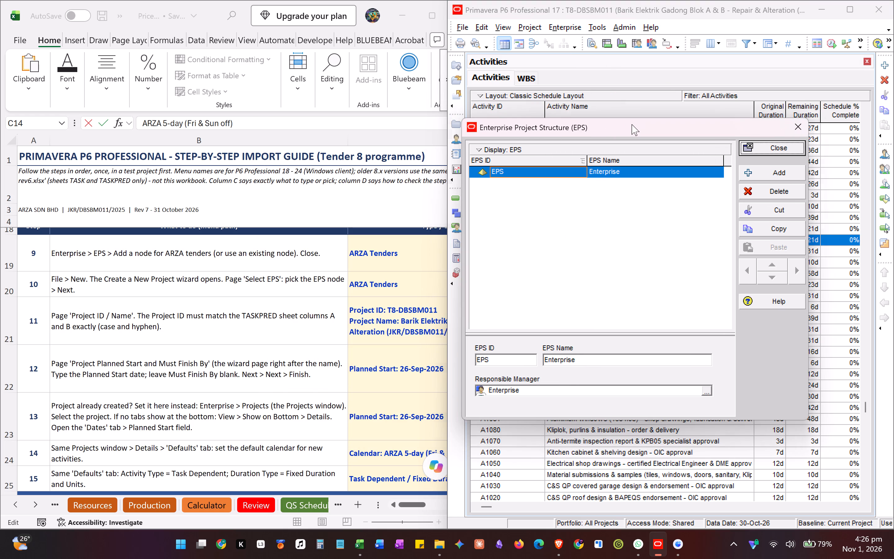
left_click_drag(632, 124, 634, 135)
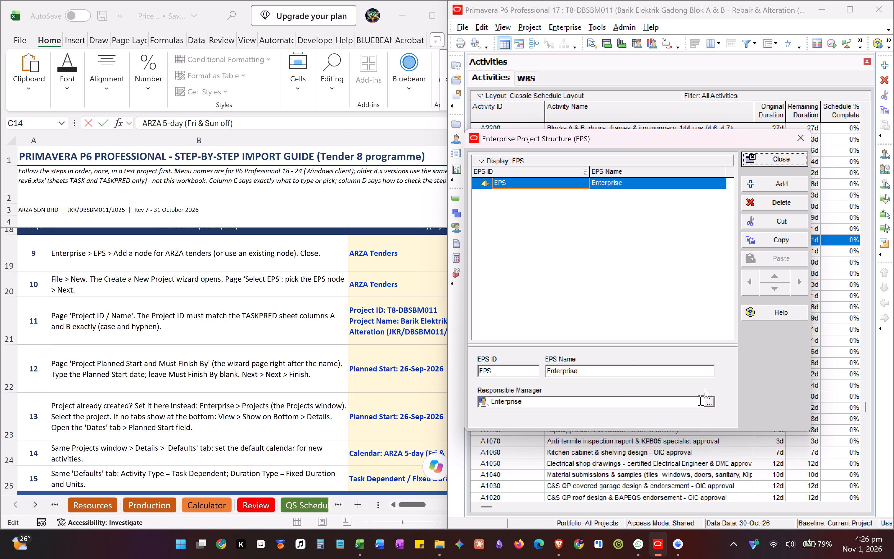
left_click(804, 135)
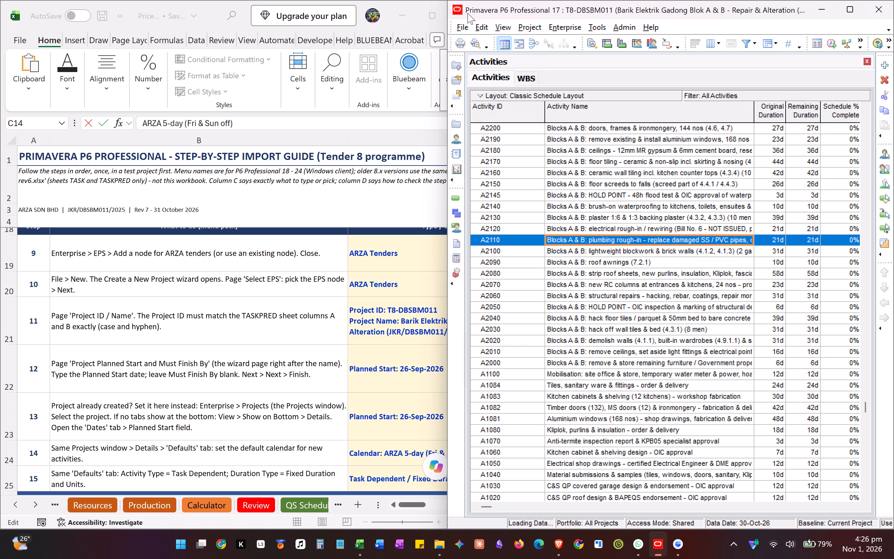
Reread guide steps 9 to 13, including their exact entries and the Check column, and select the step 9 instruction.
left_click(488, 24)
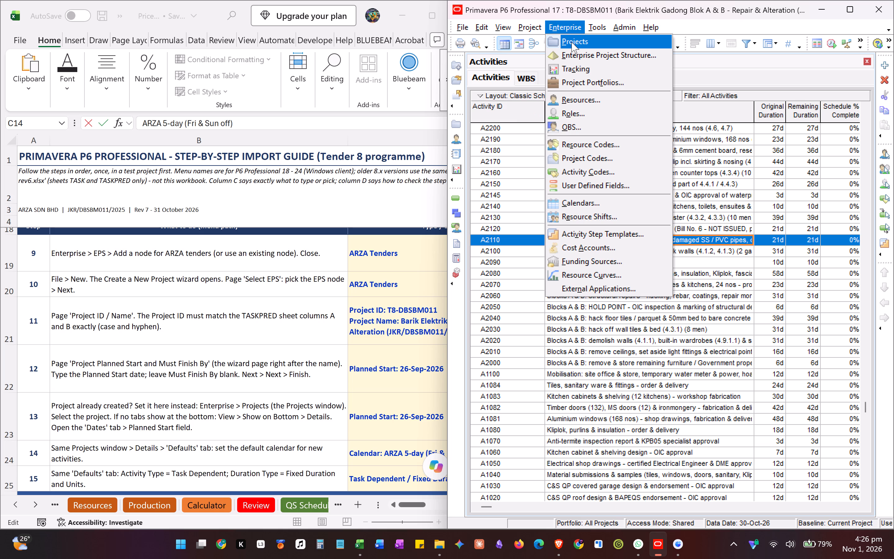
scroll(199, 288, "up", 2)
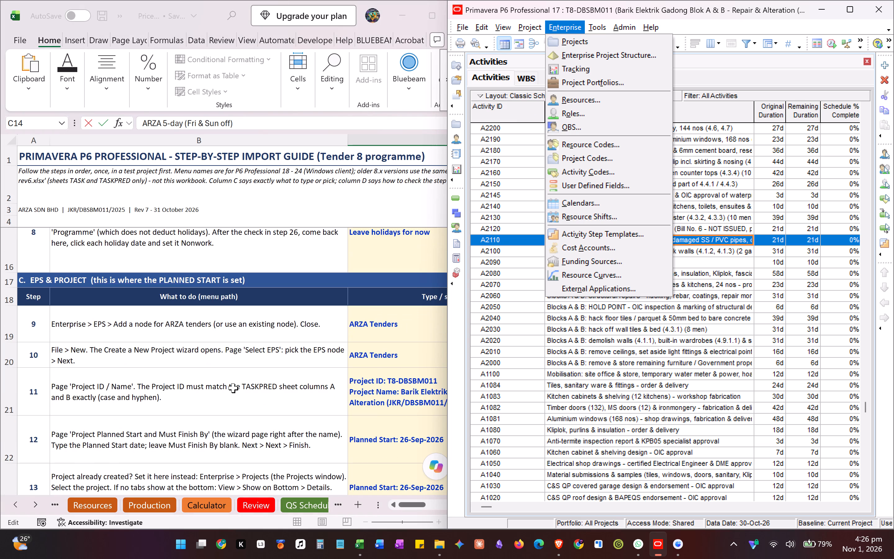
double_click(395, 506)
left_click(299, 370)
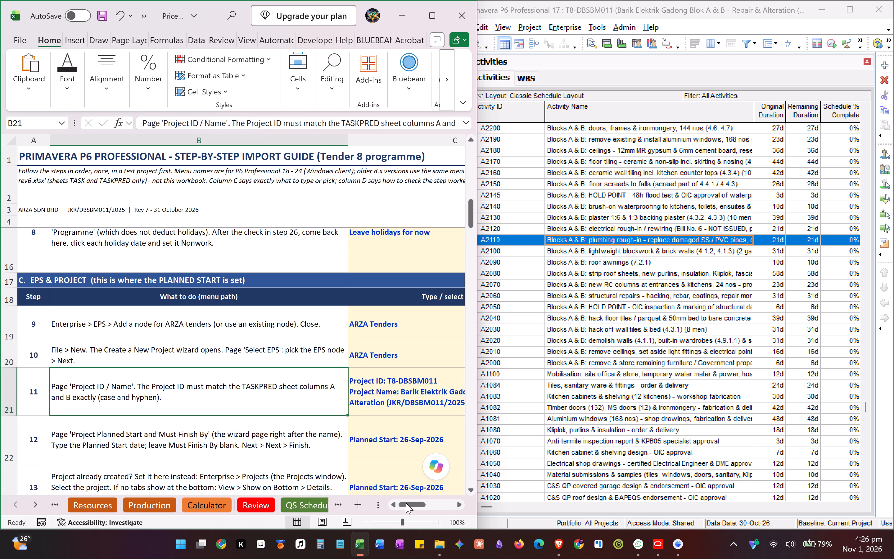
left_click_drag(408, 504, 425, 501)
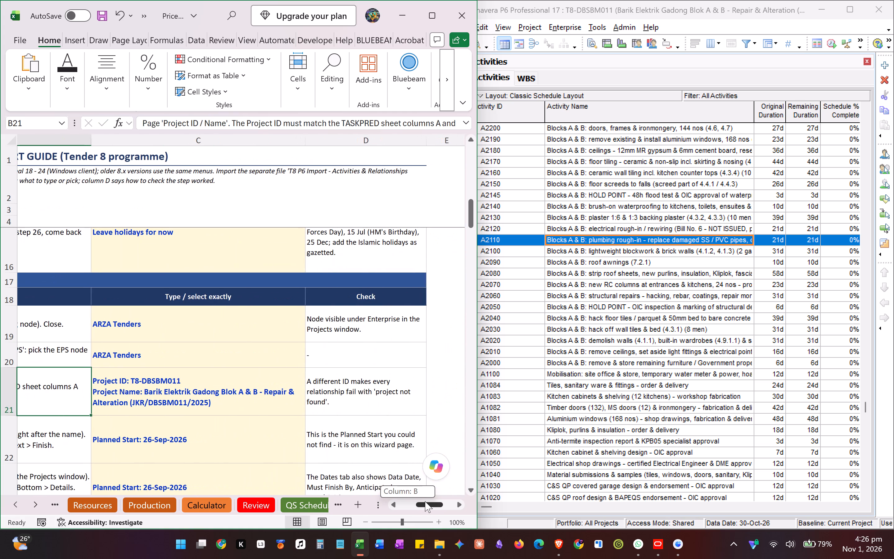
left_click_drag(425, 501, 425, 501)
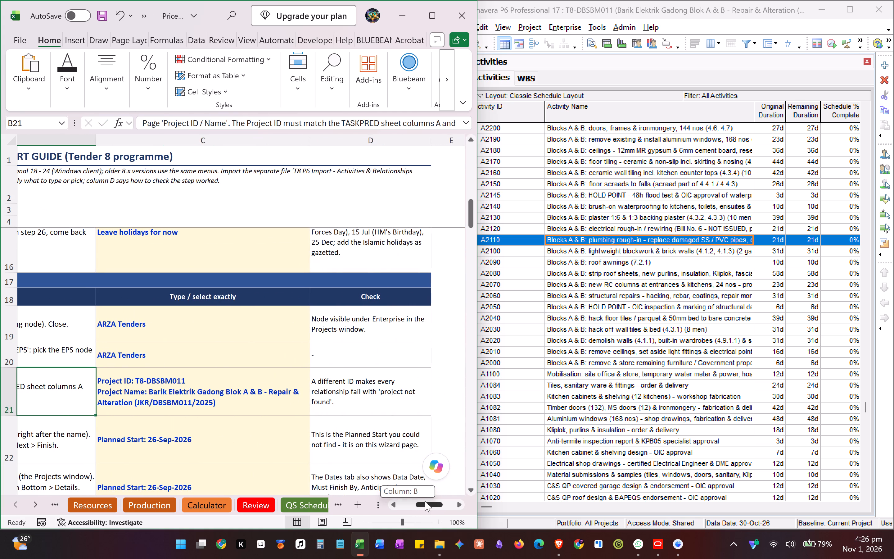
left_click_drag(425, 501, 350, 493)
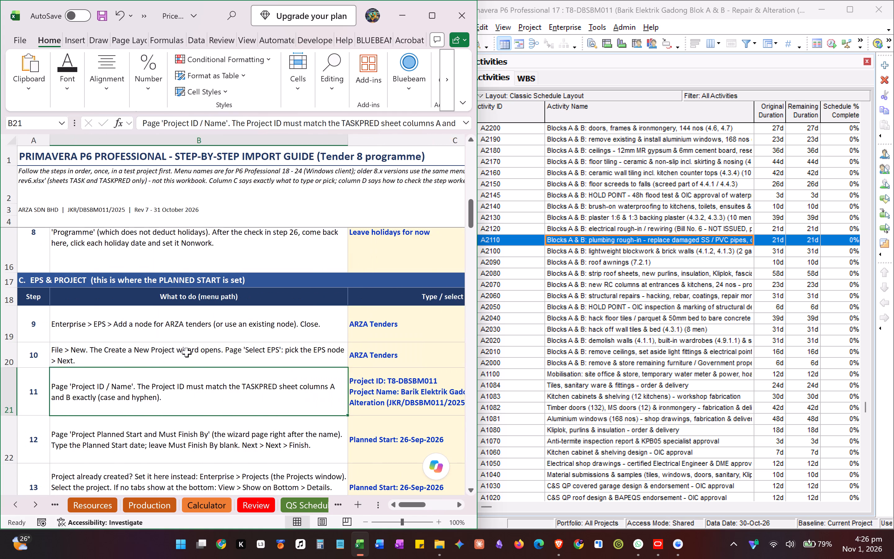
left_click(179, 321)
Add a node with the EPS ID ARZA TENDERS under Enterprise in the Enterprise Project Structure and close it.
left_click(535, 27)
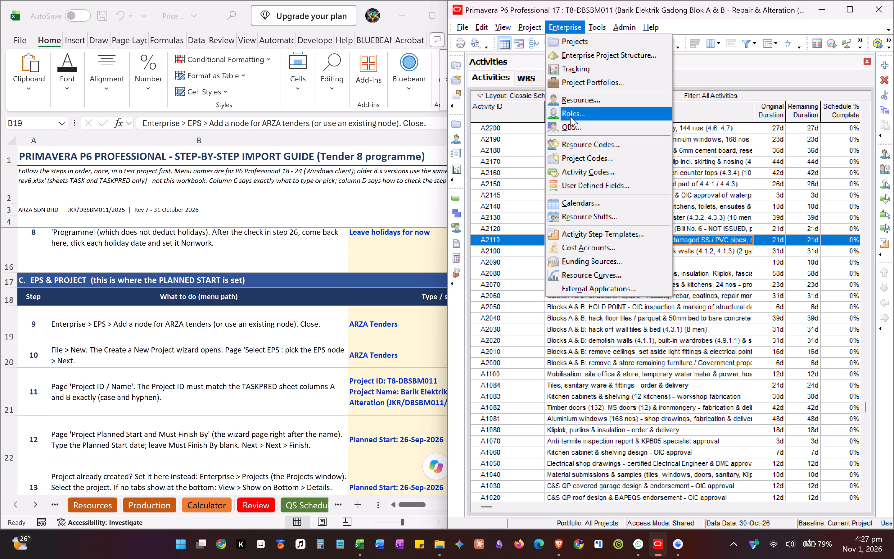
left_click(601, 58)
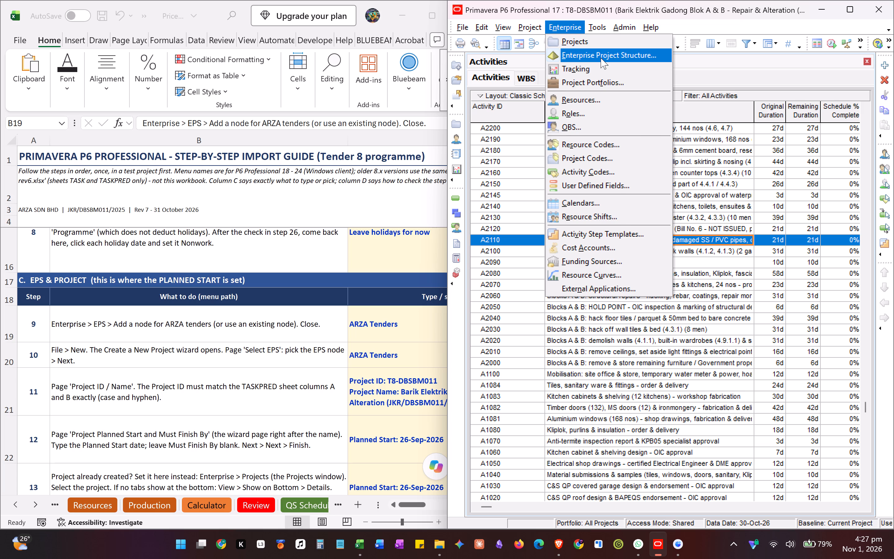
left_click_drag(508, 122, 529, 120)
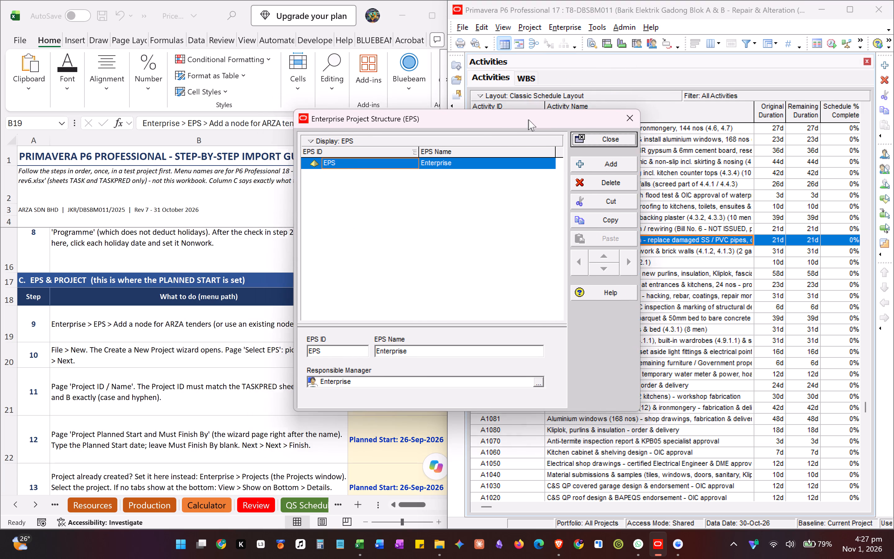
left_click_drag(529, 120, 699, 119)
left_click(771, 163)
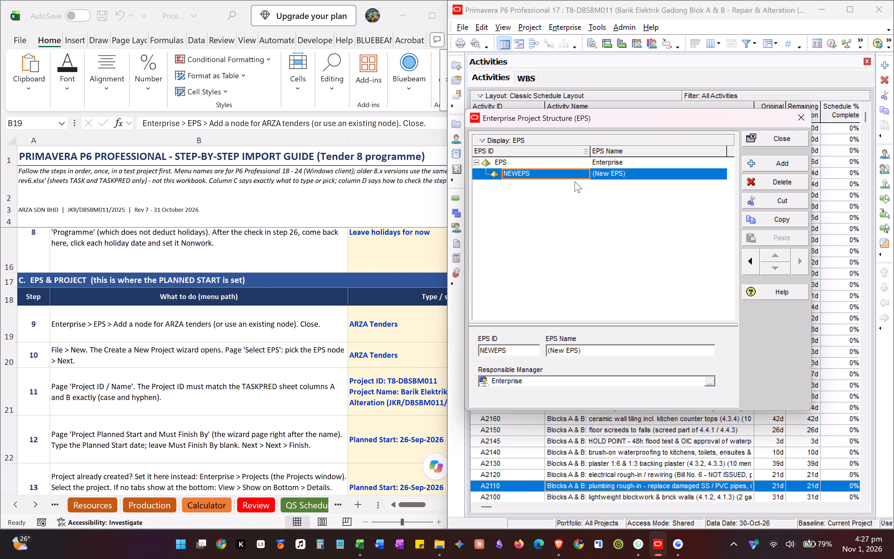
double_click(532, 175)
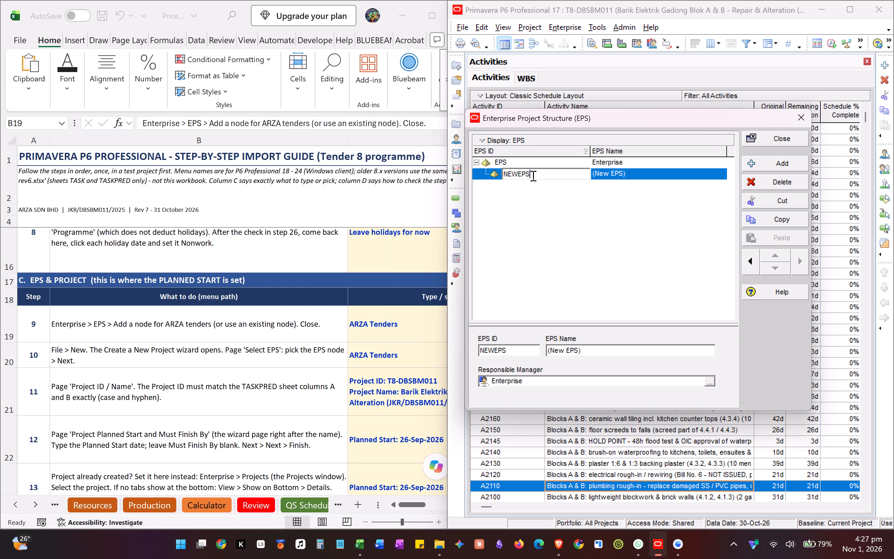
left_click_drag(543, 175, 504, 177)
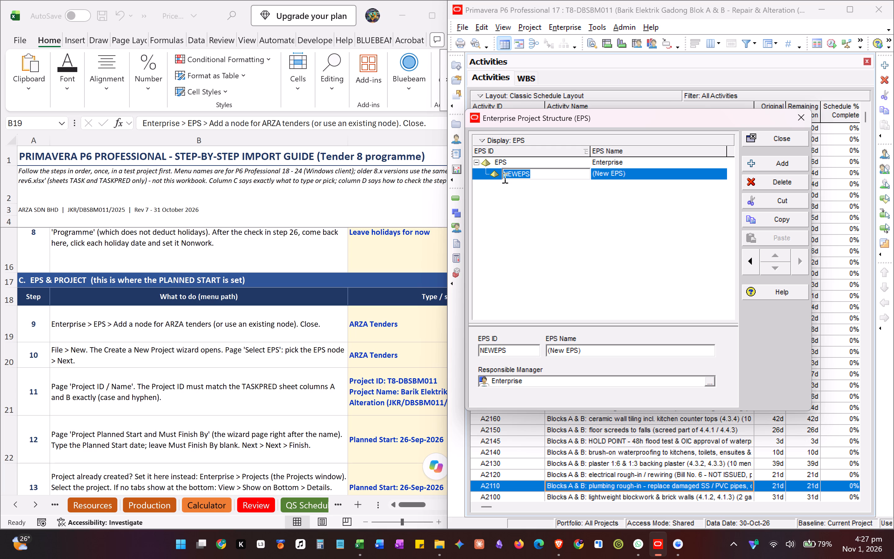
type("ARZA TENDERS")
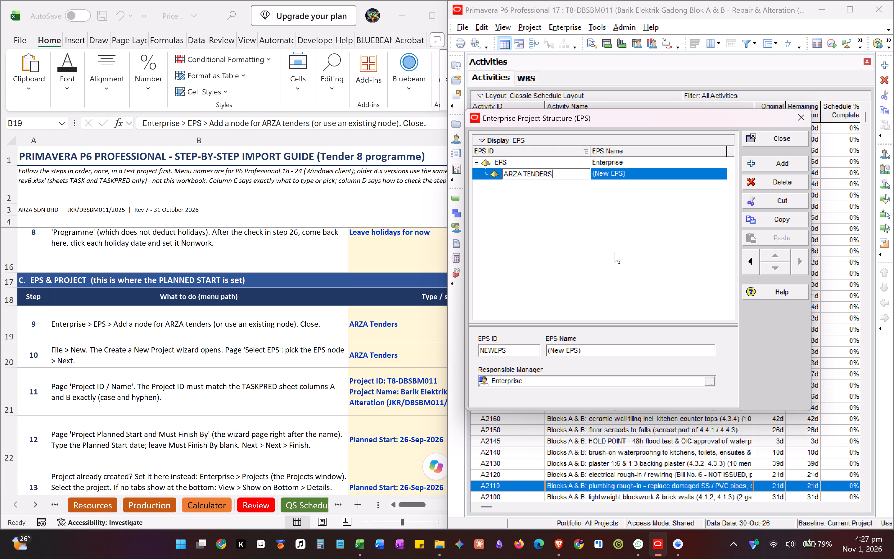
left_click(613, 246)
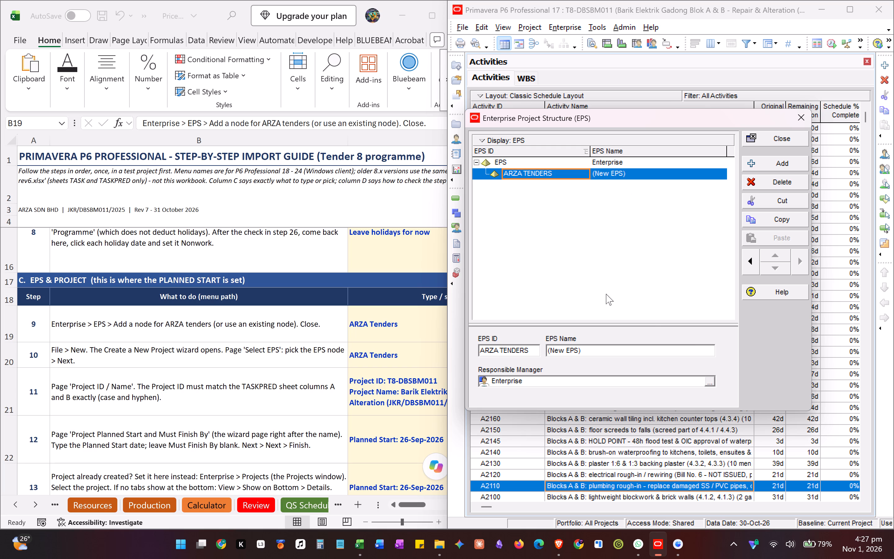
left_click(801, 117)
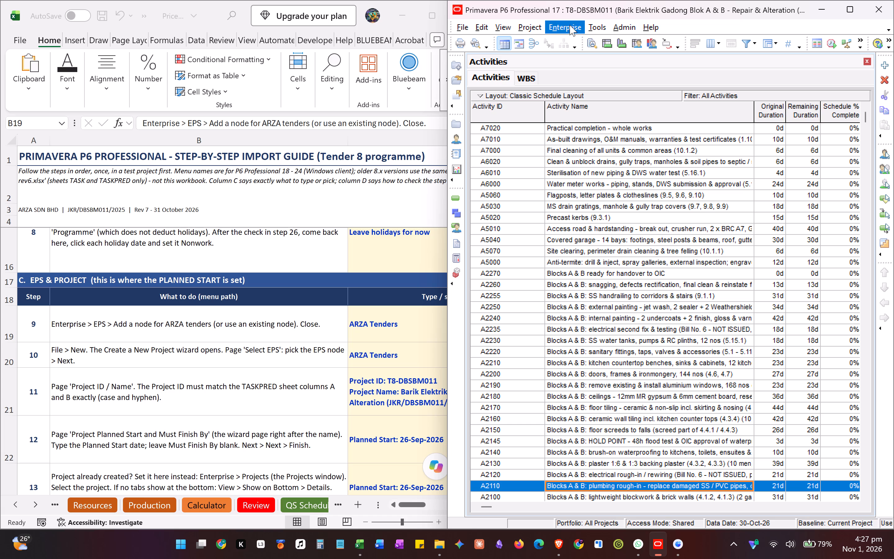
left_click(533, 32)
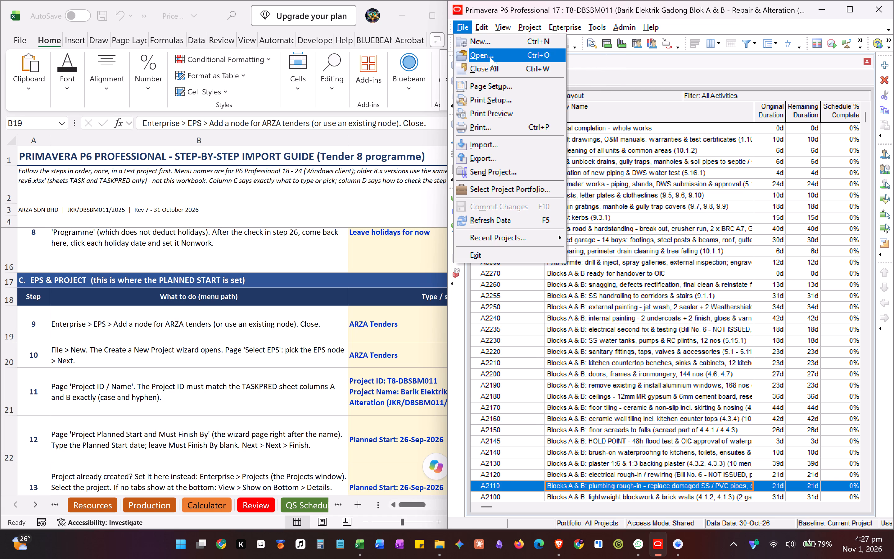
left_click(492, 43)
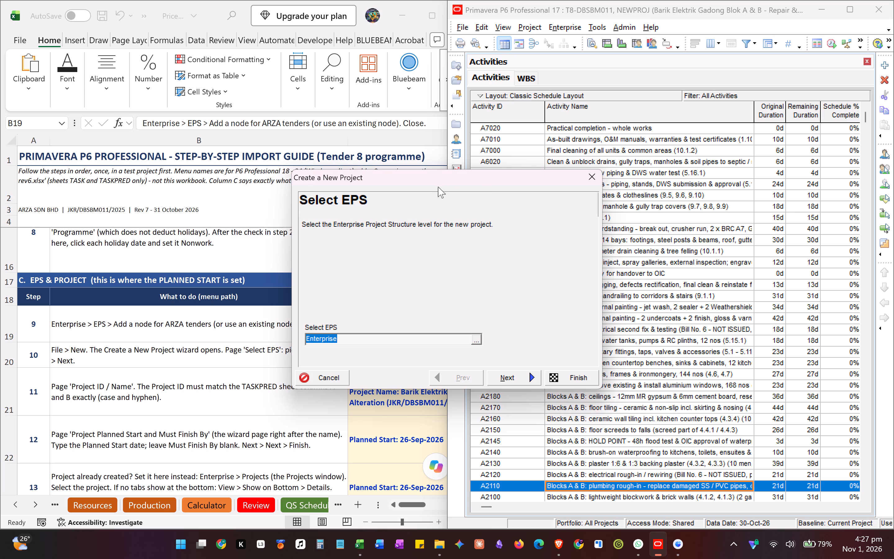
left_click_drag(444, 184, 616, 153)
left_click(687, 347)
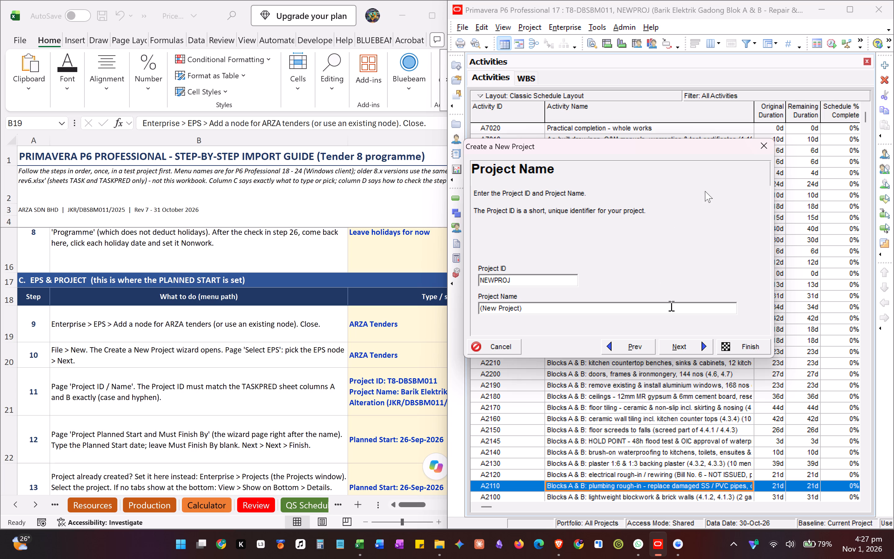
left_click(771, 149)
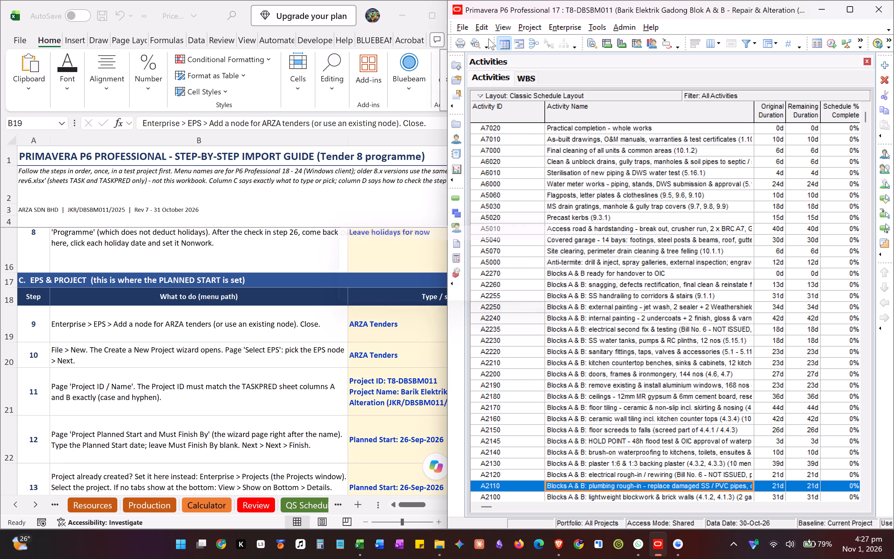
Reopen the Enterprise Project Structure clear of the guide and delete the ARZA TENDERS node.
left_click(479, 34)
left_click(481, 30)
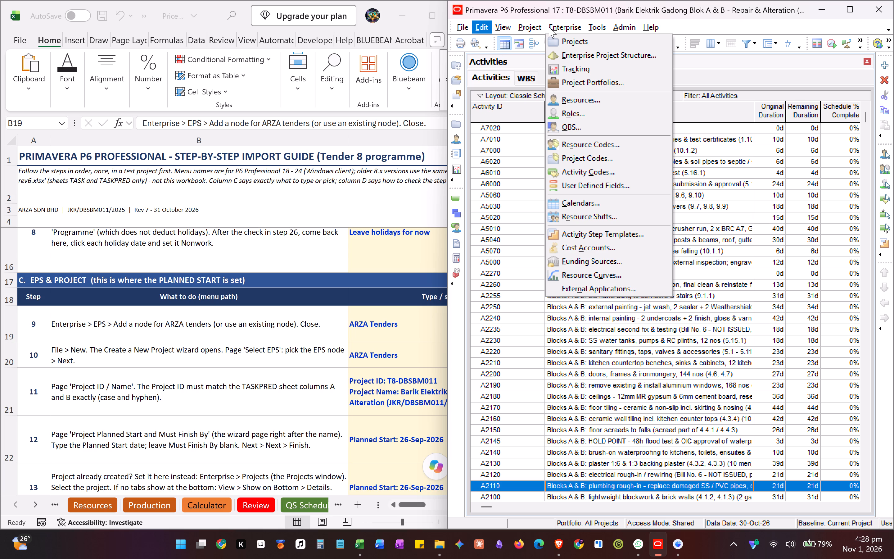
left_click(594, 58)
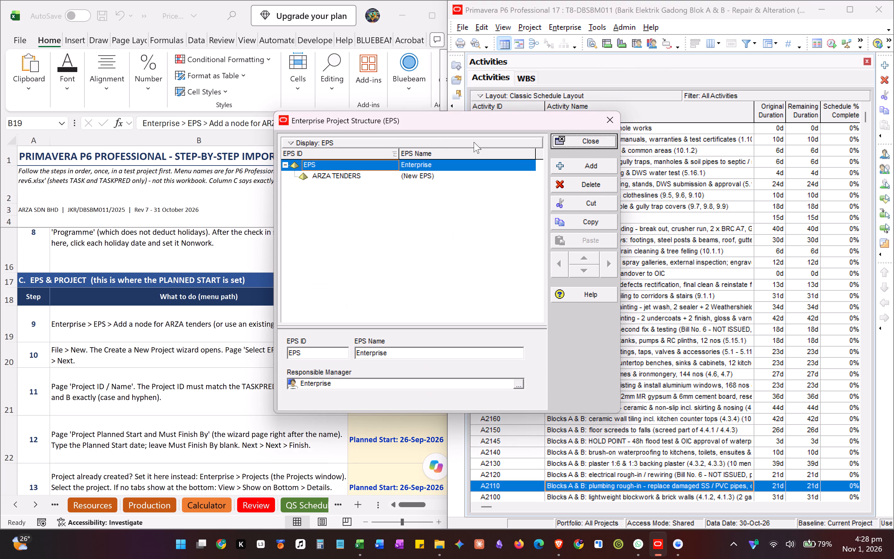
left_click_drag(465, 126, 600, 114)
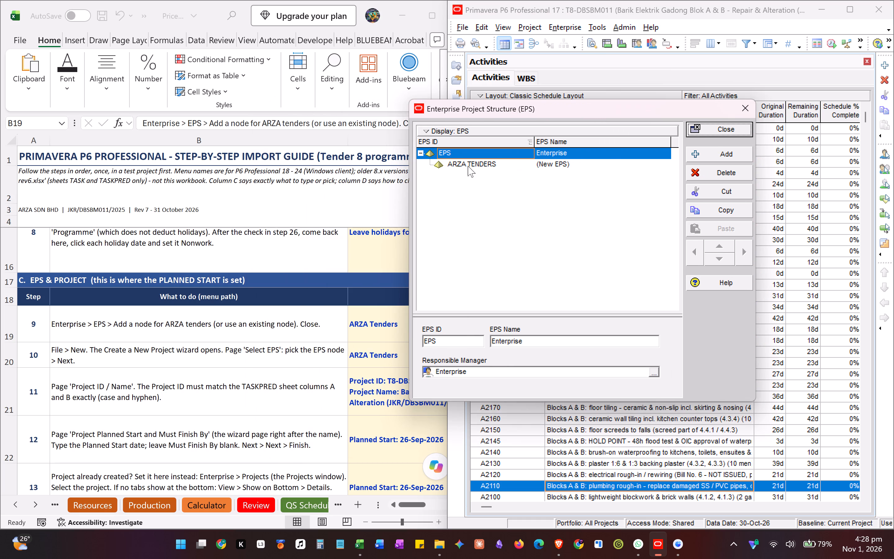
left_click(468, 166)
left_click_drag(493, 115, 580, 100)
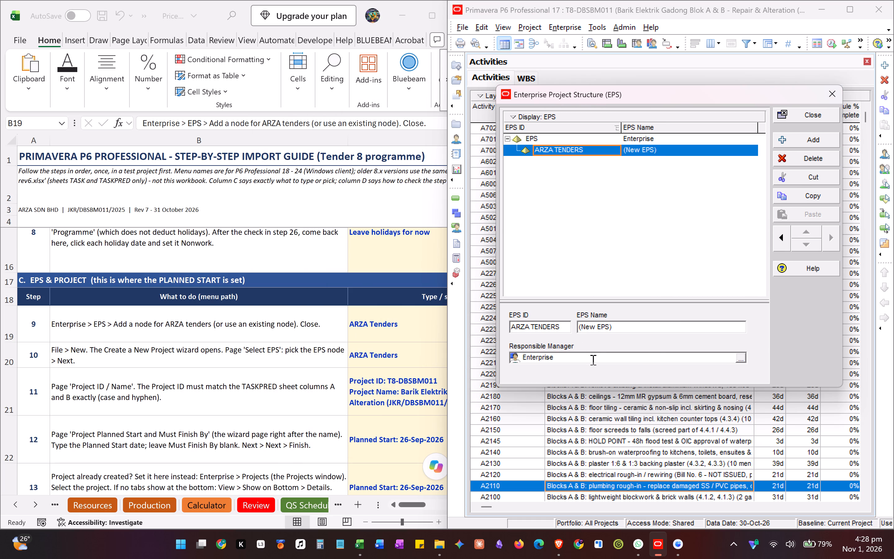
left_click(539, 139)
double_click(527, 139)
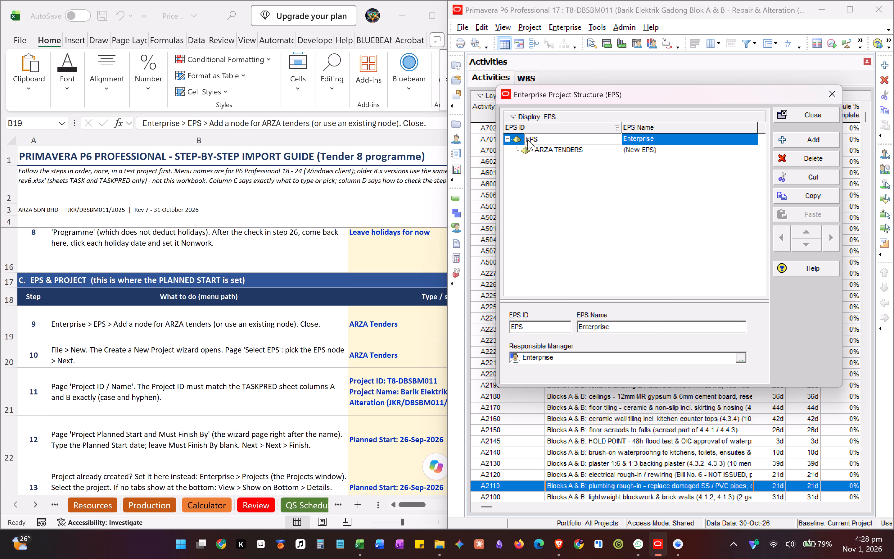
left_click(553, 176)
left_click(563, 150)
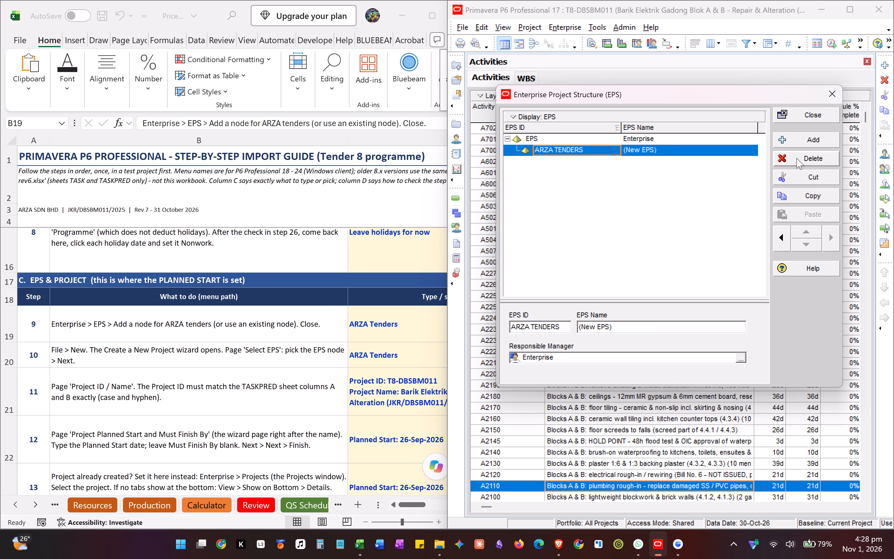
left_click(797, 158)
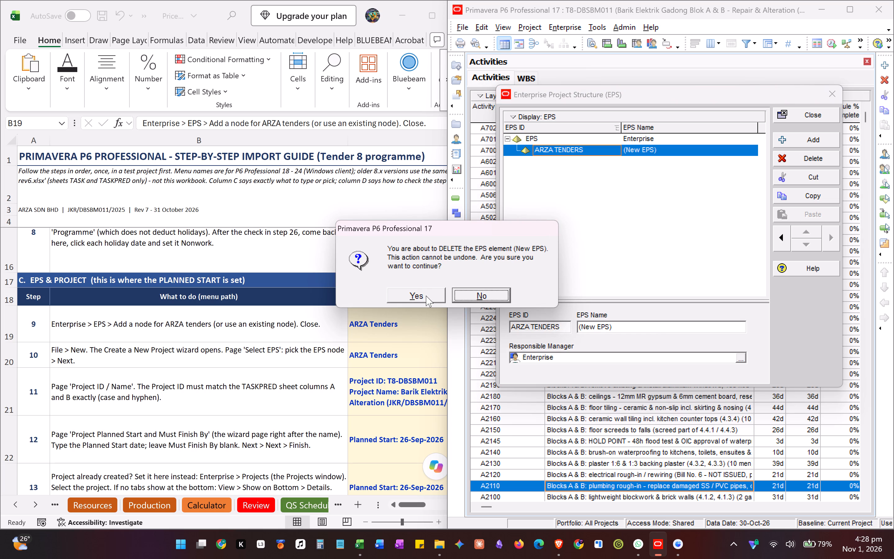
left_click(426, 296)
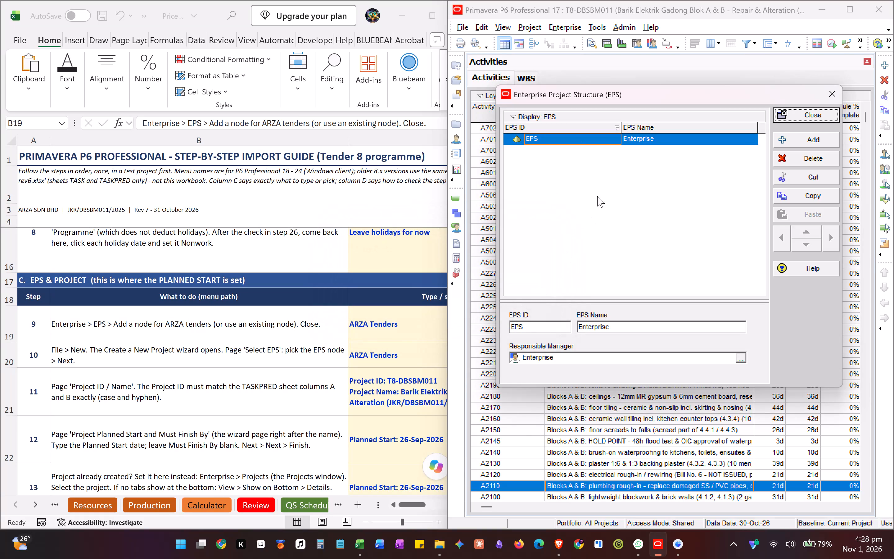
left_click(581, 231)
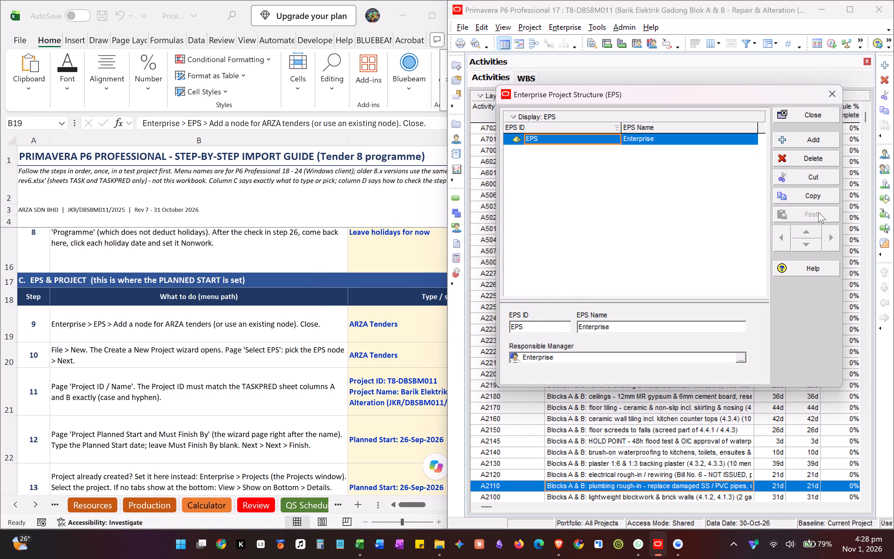
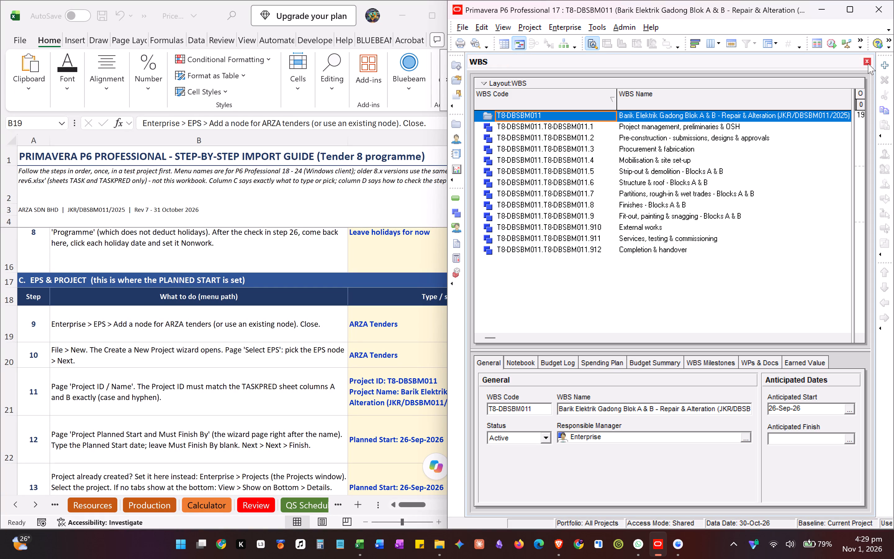
Close the WBS window of the open project.
left_click(868, 63)
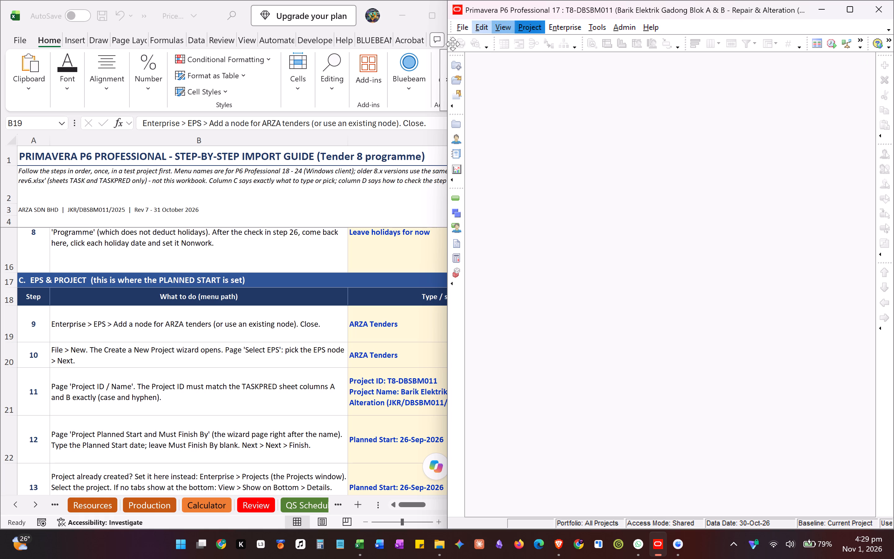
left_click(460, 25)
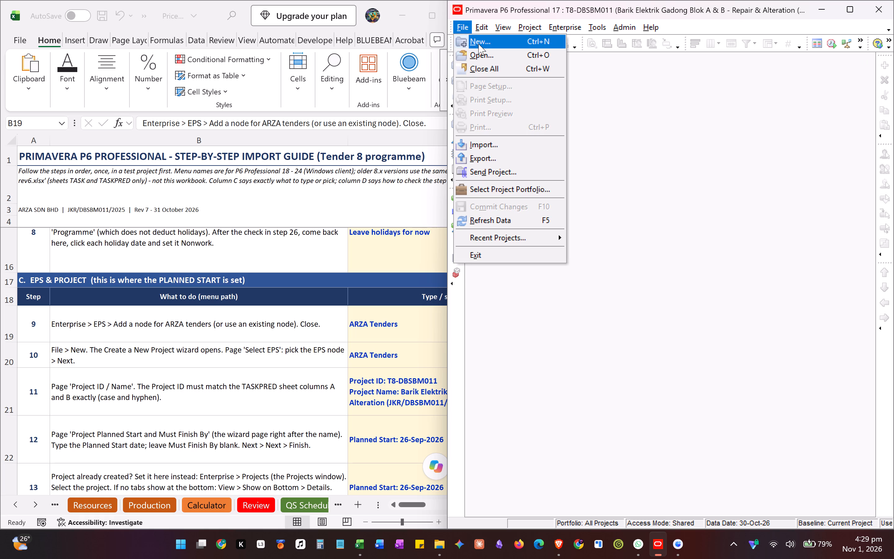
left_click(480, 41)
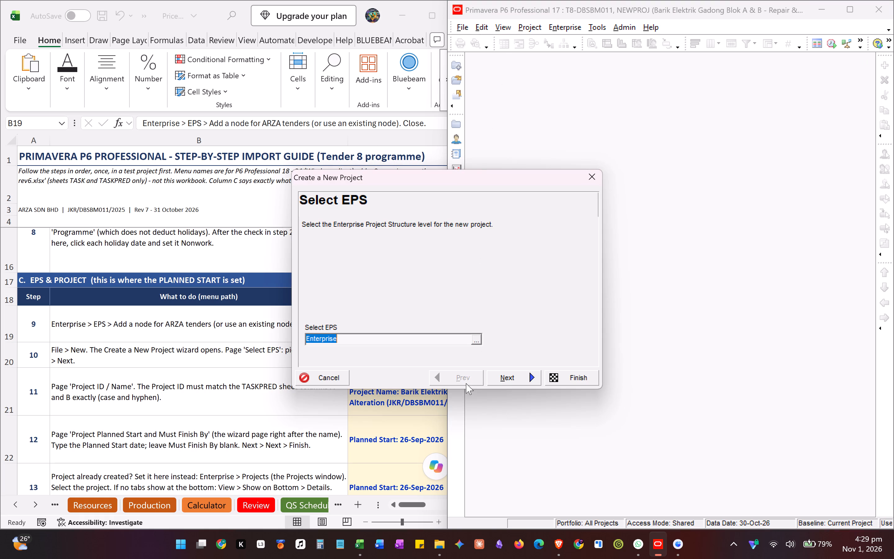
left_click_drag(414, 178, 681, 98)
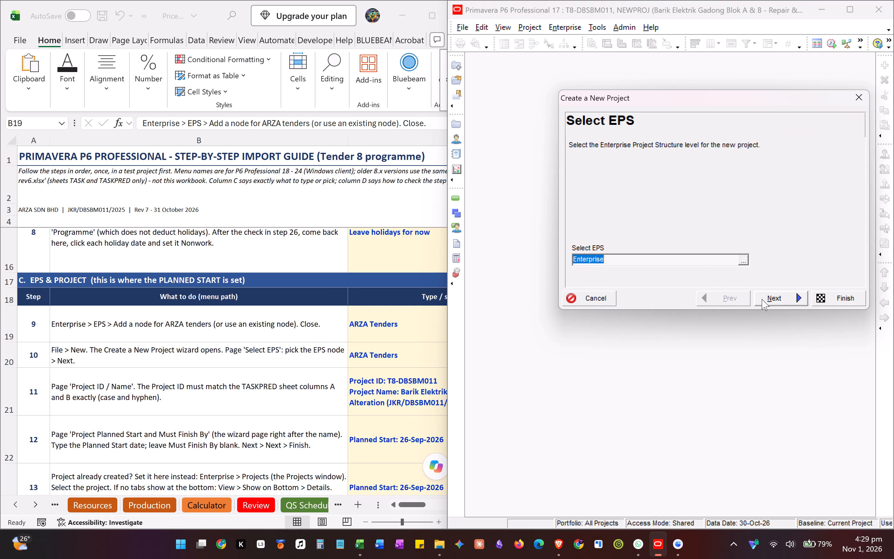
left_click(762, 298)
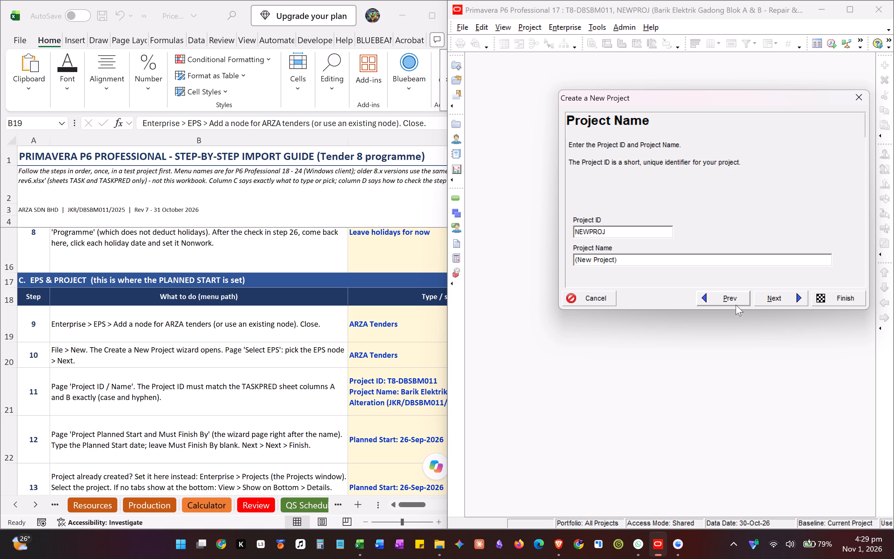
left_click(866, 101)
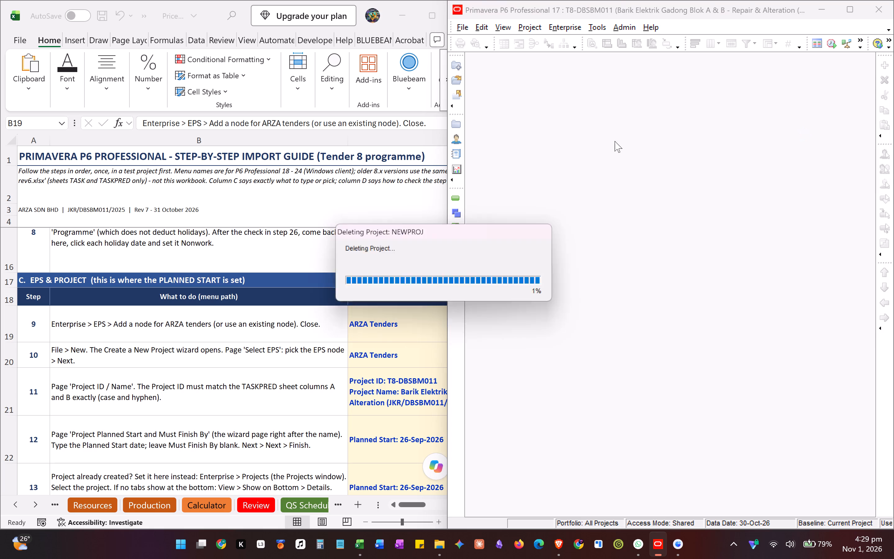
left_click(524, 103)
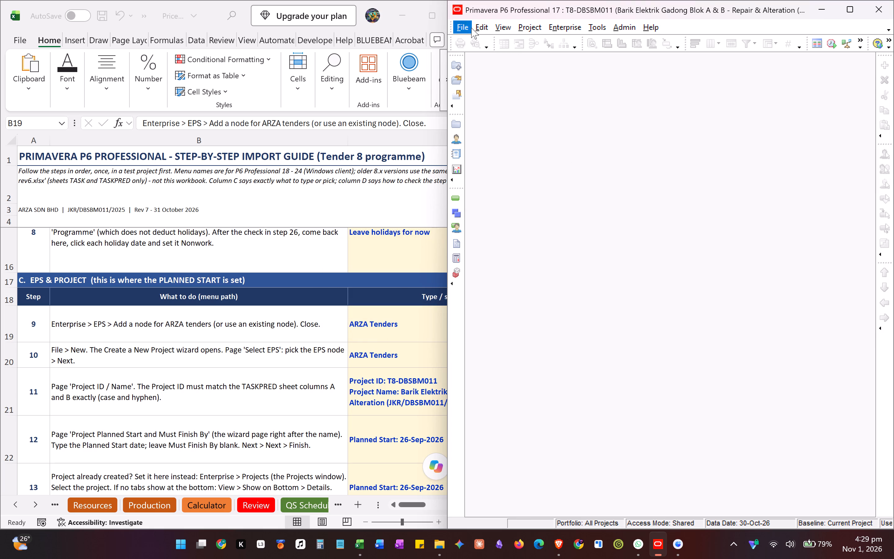
Open the Enterprise Project Structure and place its window clear of the import guide.
left_click(472, 25)
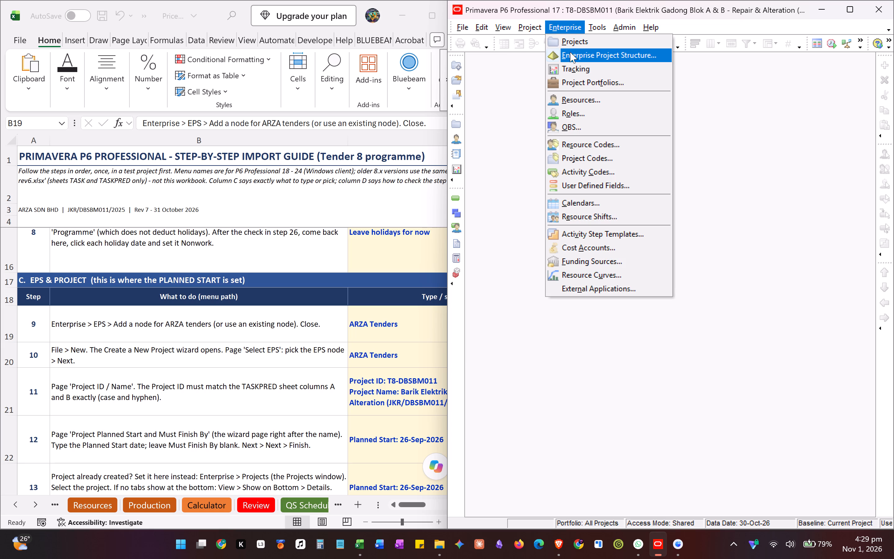
left_click(571, 52)
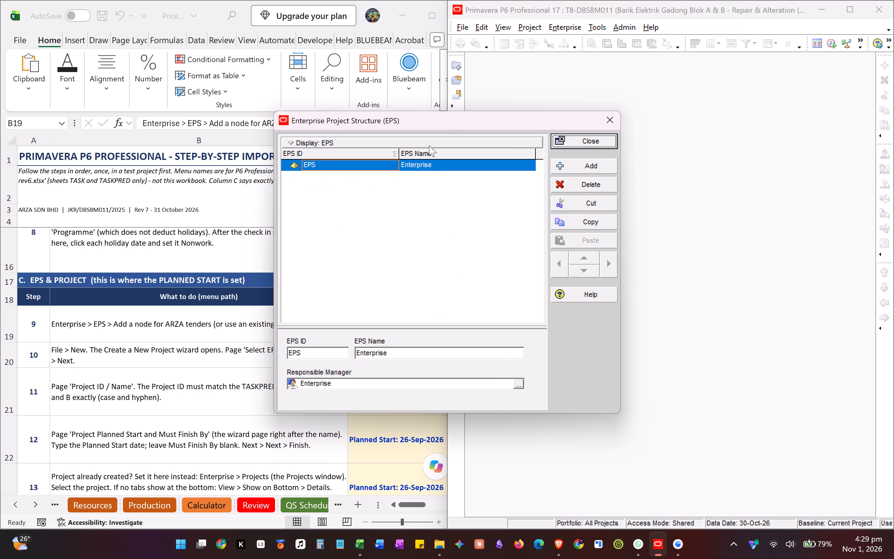
left_click_drag(439, 124, 623, 107)
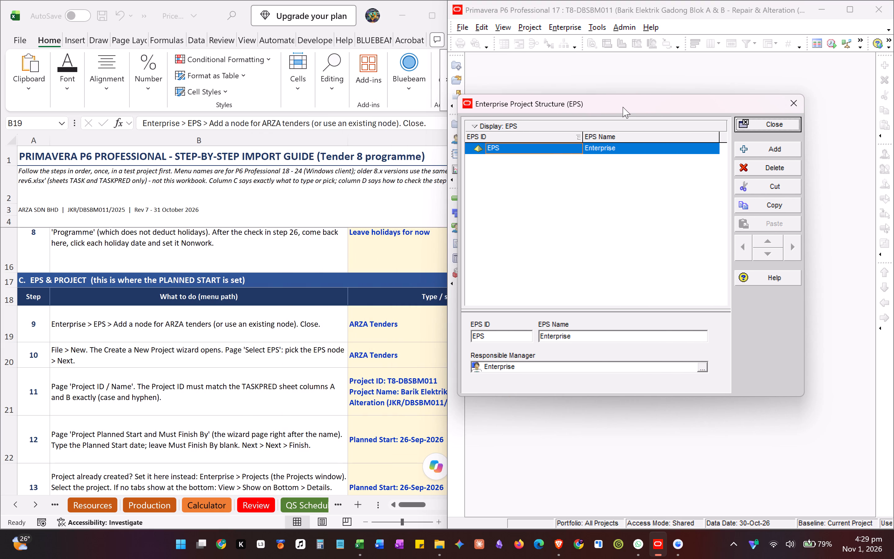
left_click_drag(623, 107, 650, 101)
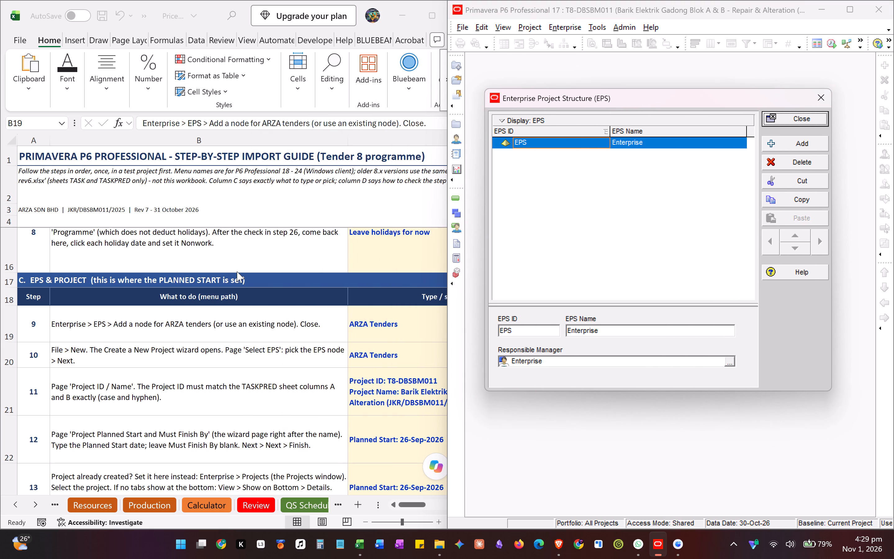
Copy "Enterprise > EPS > Add a node" from guide step 9 and search Google for it in a new Chrome tab.
left_click(232, 326)
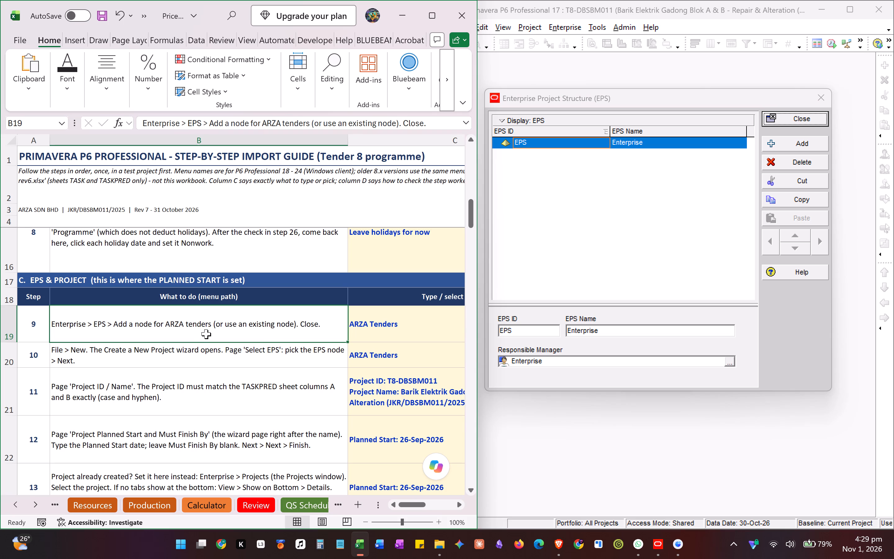
double_click(194, 330)
left_click_drag(151, 323, 42, 326)
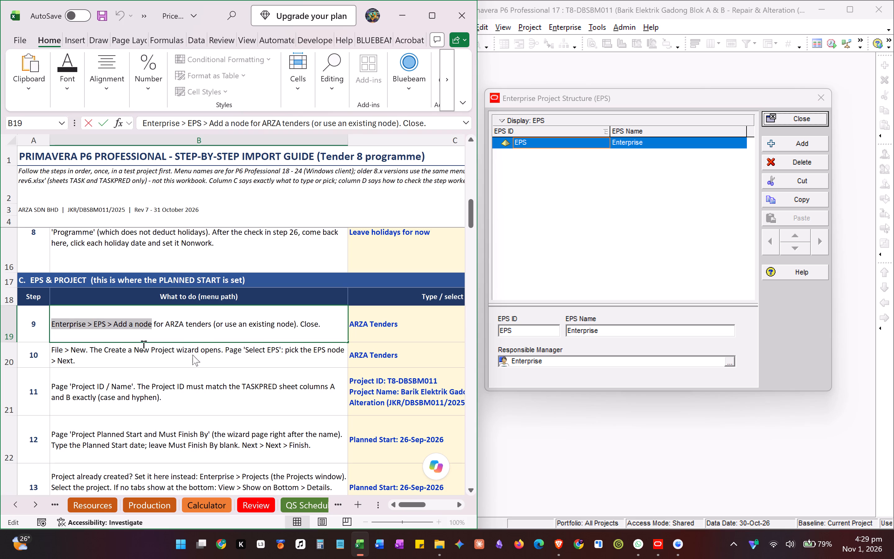
key("ctrl+c")
left_click(572, 548)
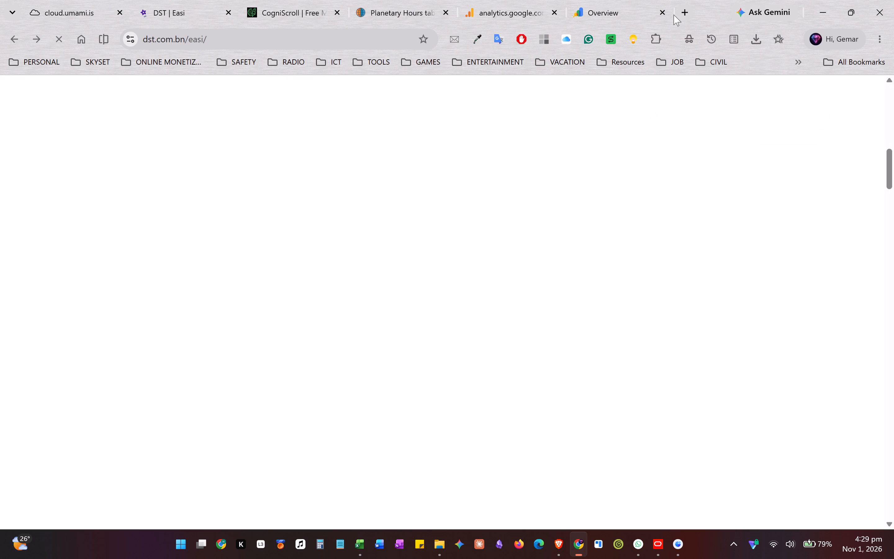
left_click(684, 6)
key("ctrl+v")
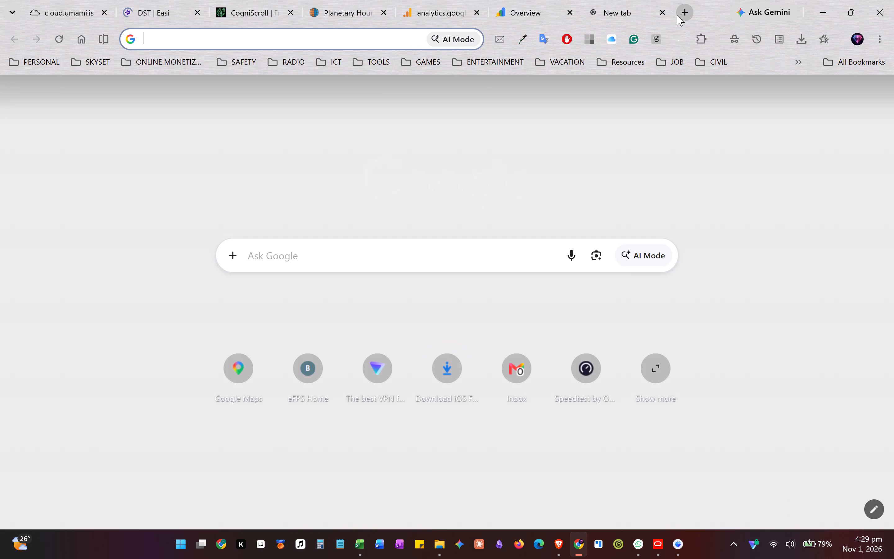
key("Return")
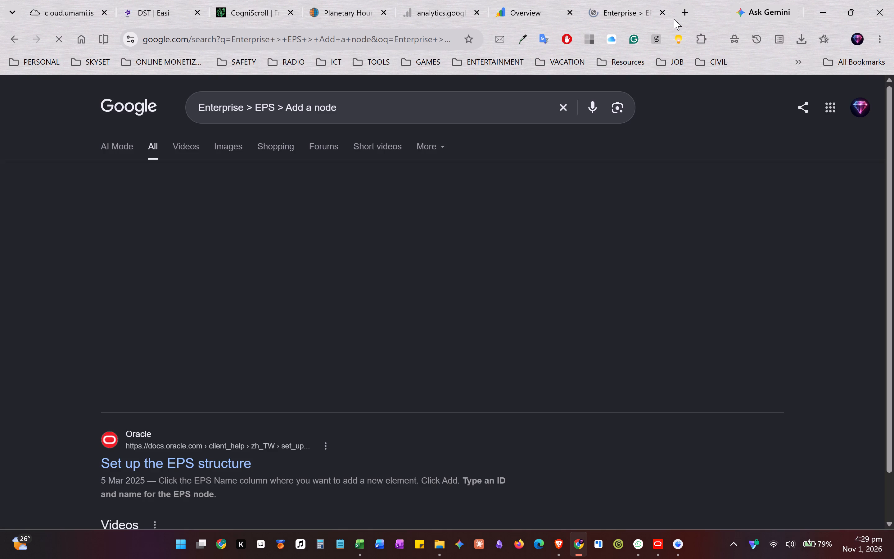
From the image results, open Oracle's P6 EPPM Application Administration Guide page on working with the EPS, examine its annotated screenshot, and close the page.
left_click(227, 152)
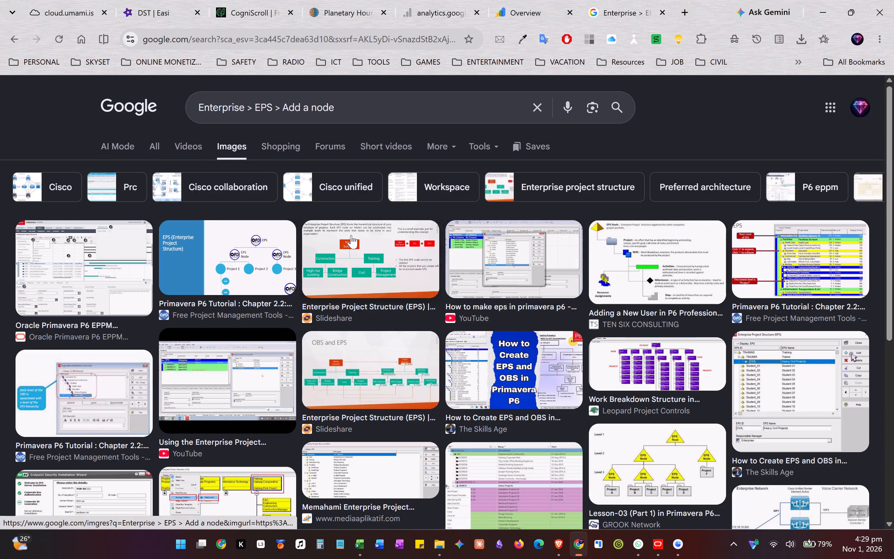
left_click(102, 275)
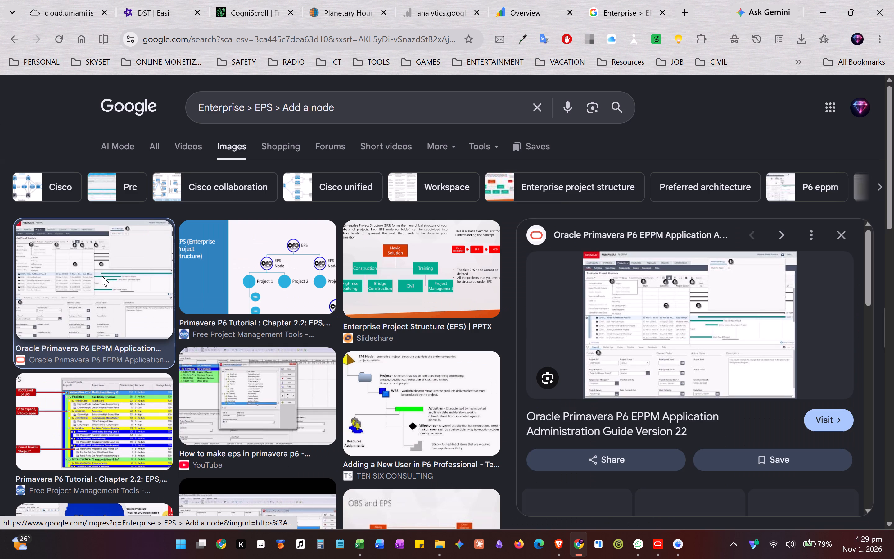
left_click(645, 285)
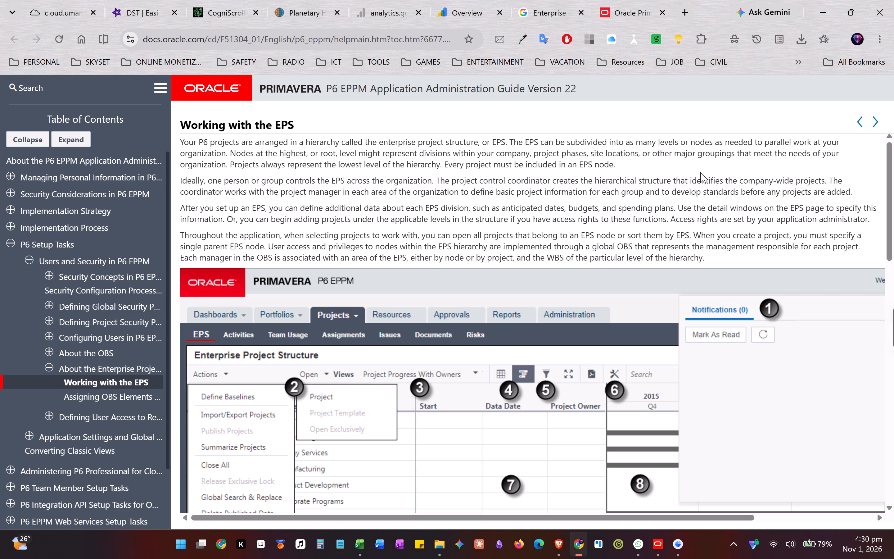
scroll(689, 265, "down", 2)
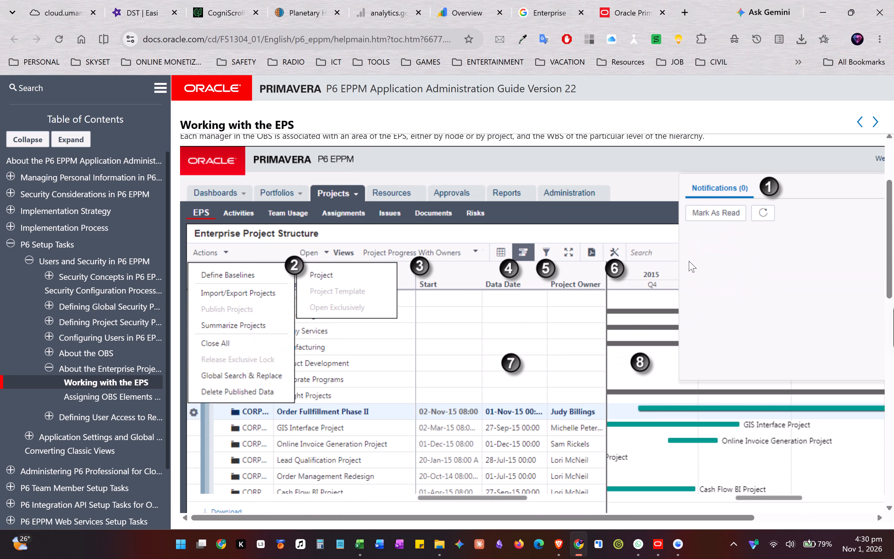
scroll(688, 256, "down", 2)
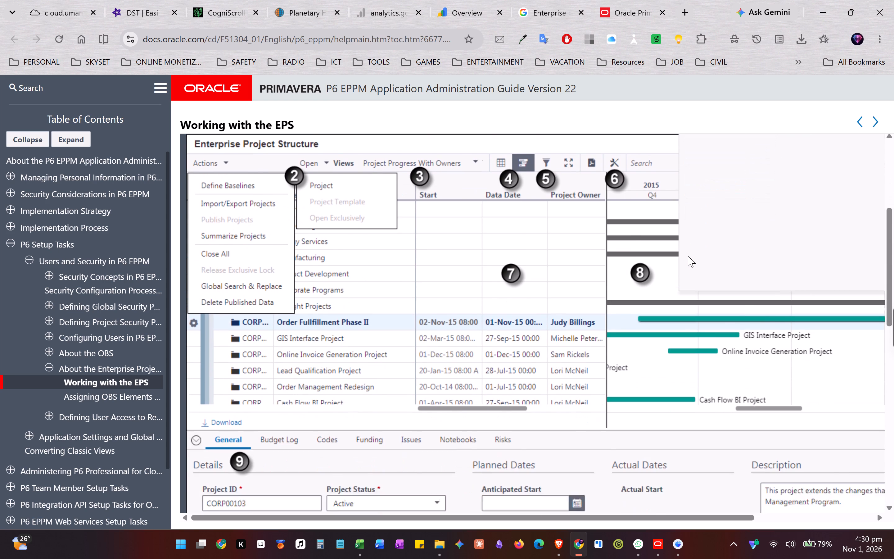
scroll(688, 256, "down", 5)
scroll(687, 253, "up", 7)
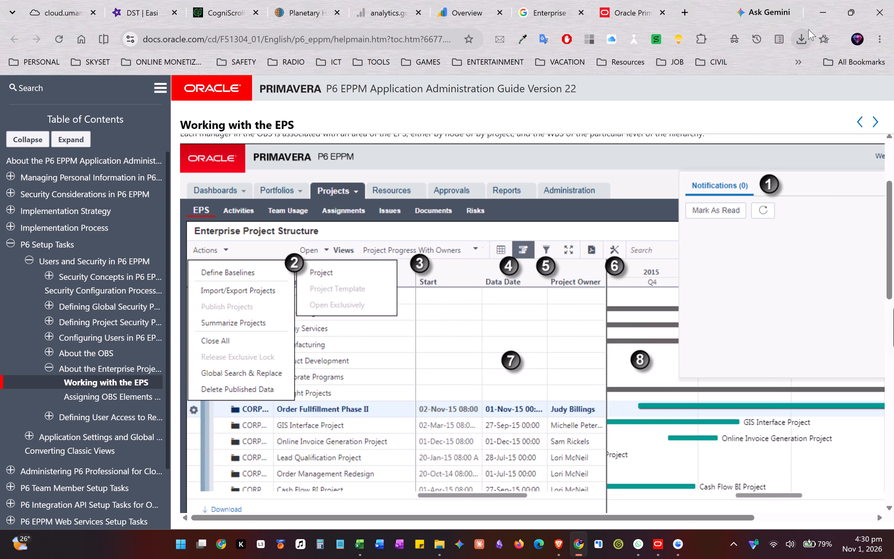
left_click(660, 13)
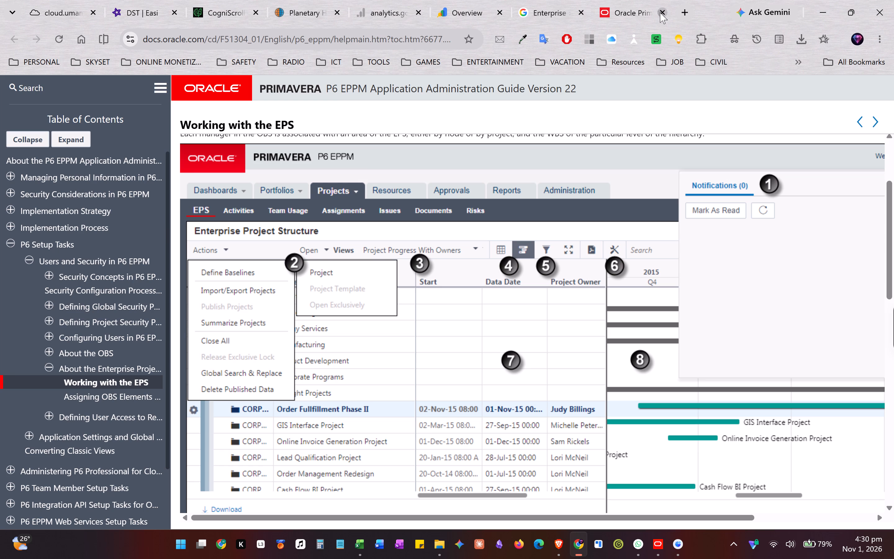
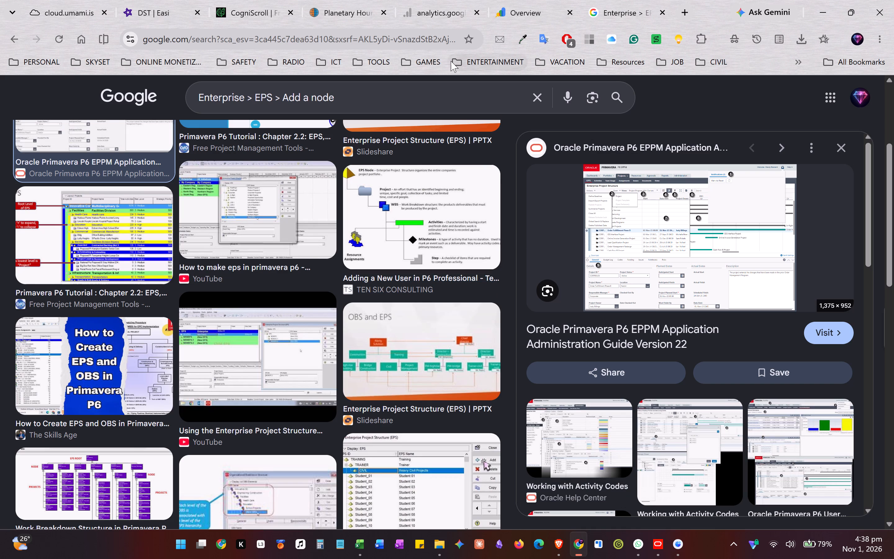
left_click(402, 98)
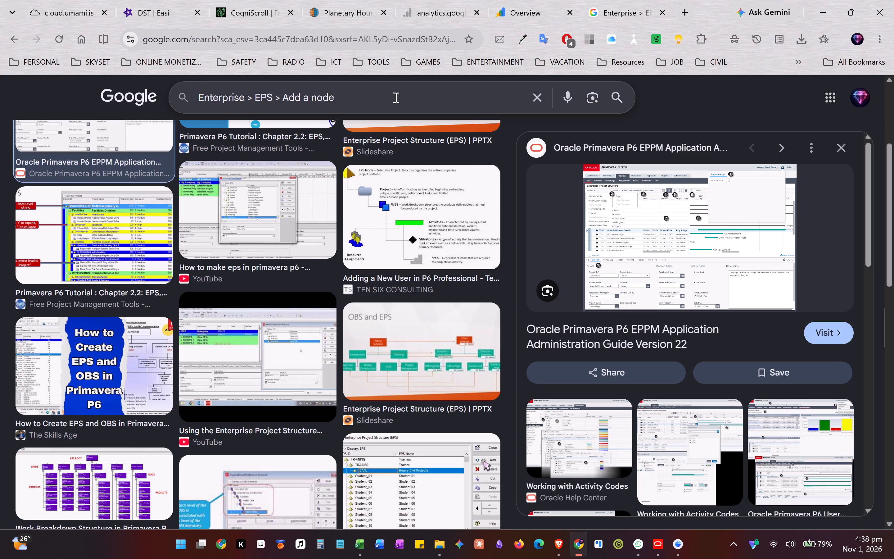
key("ctrl+a")
key("ctrl+c")
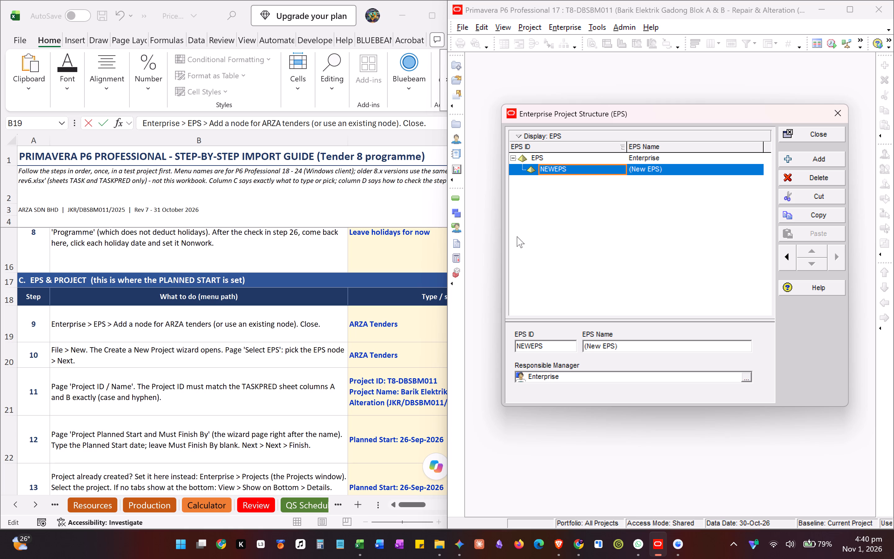
double_click(564, 173)
left_click_drag(572, 171, 532, 169)
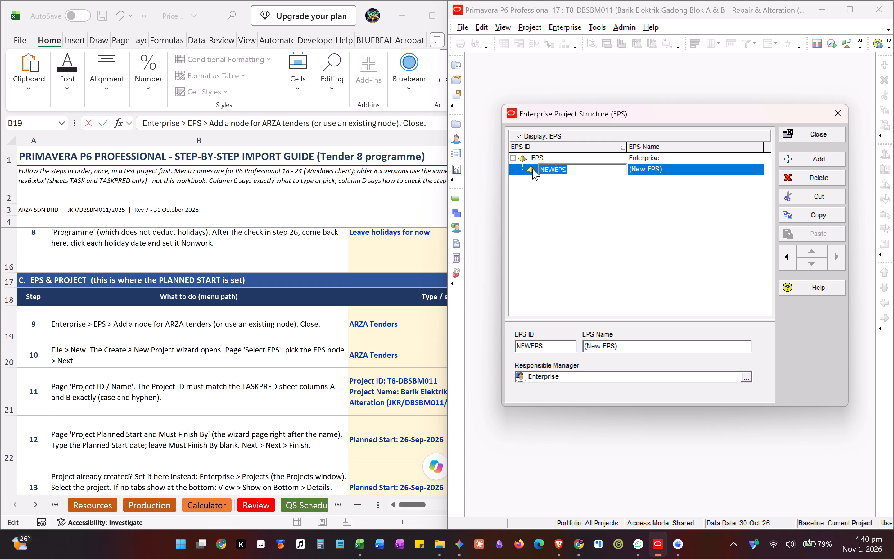
type("ARZA")
double_click(656, 170)
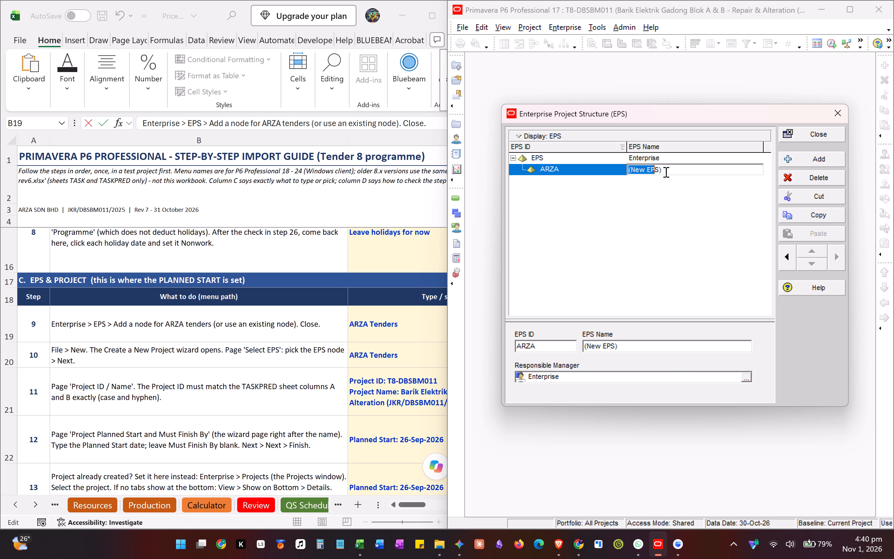
left_click_drag(672, 167, 607, 168)
key("shift+a")
type("RZA")
key("space")
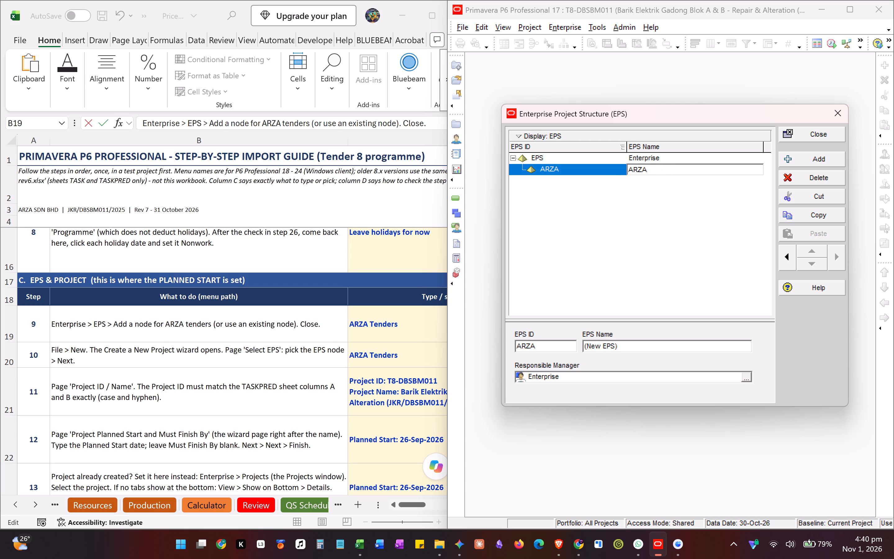
type("TE")
type("NDERS")
left_click(678, 220)
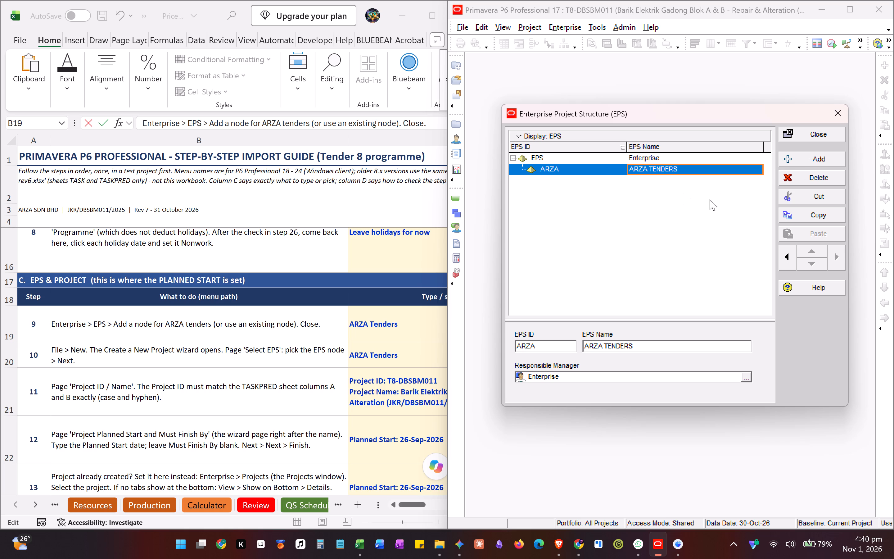
left_click(807, 132)
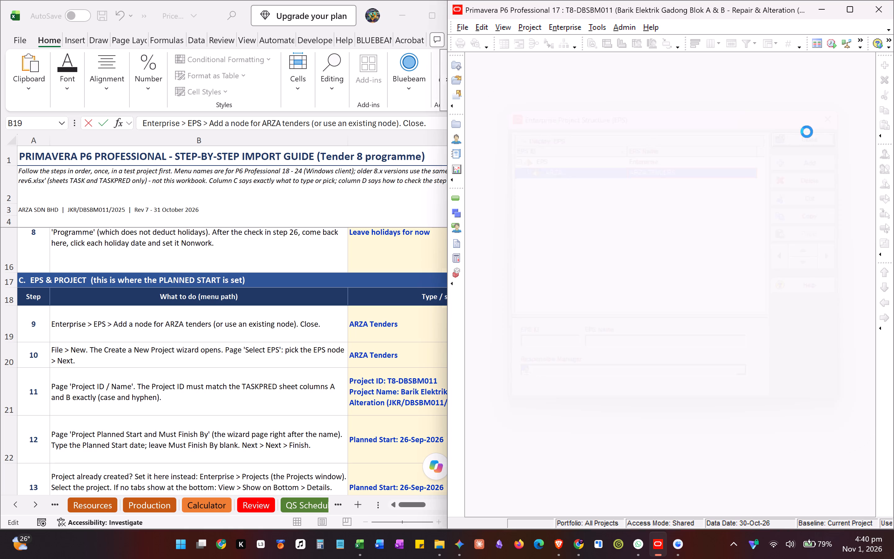
Reopen the Enterprise Project Structure to check the node list, and close it.
left_click(569, 25)
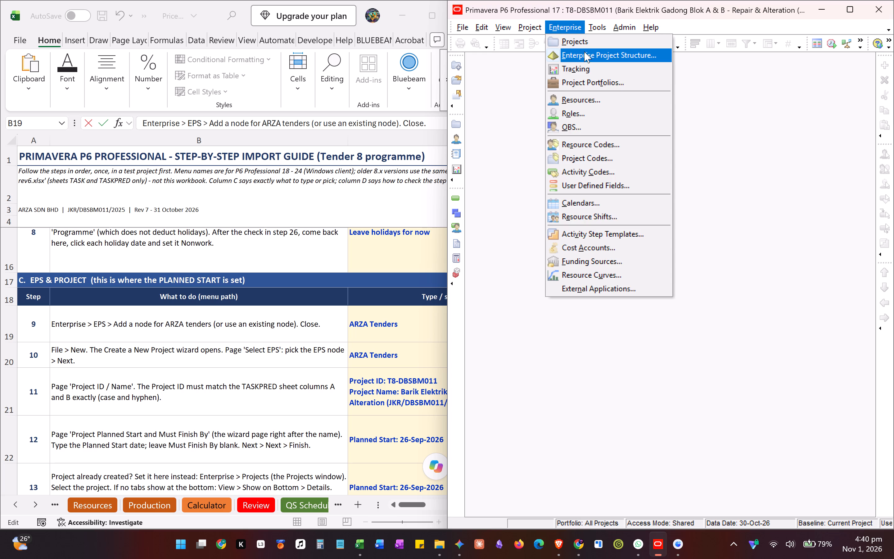
left_click(584, 52)
left_click(607, 119)
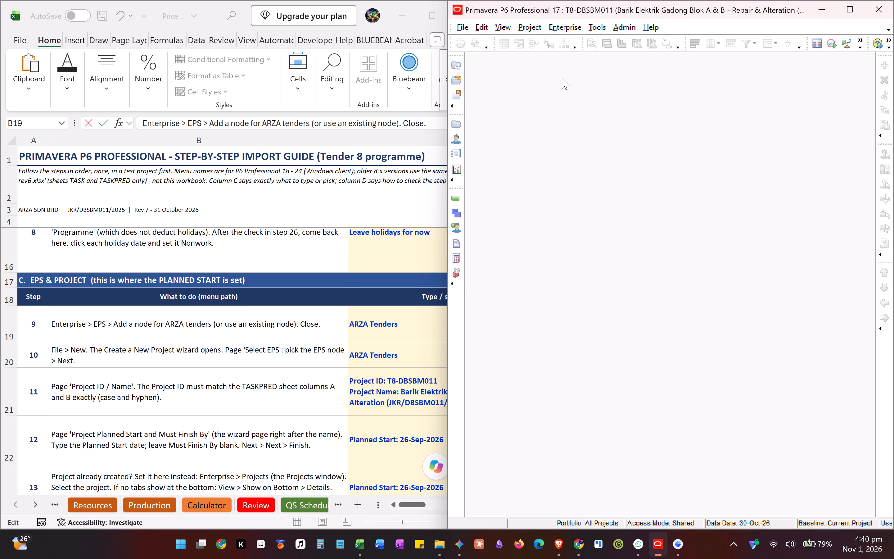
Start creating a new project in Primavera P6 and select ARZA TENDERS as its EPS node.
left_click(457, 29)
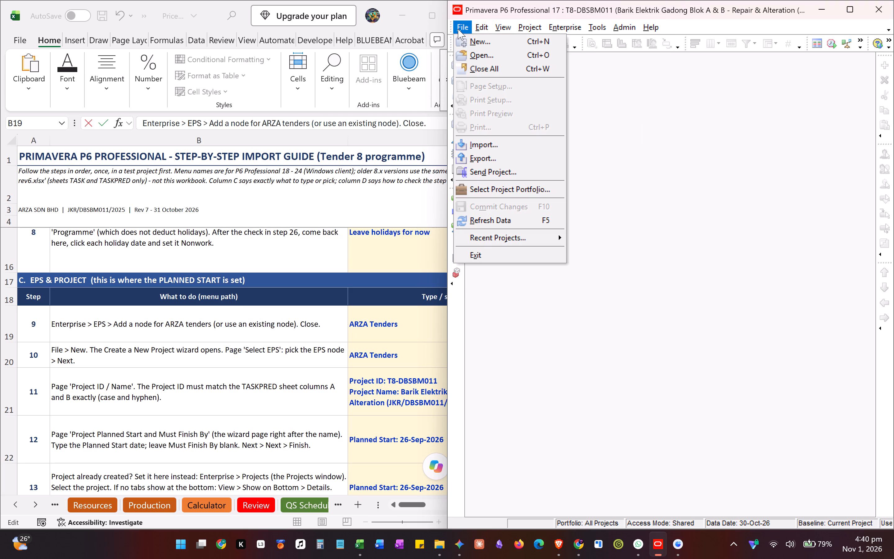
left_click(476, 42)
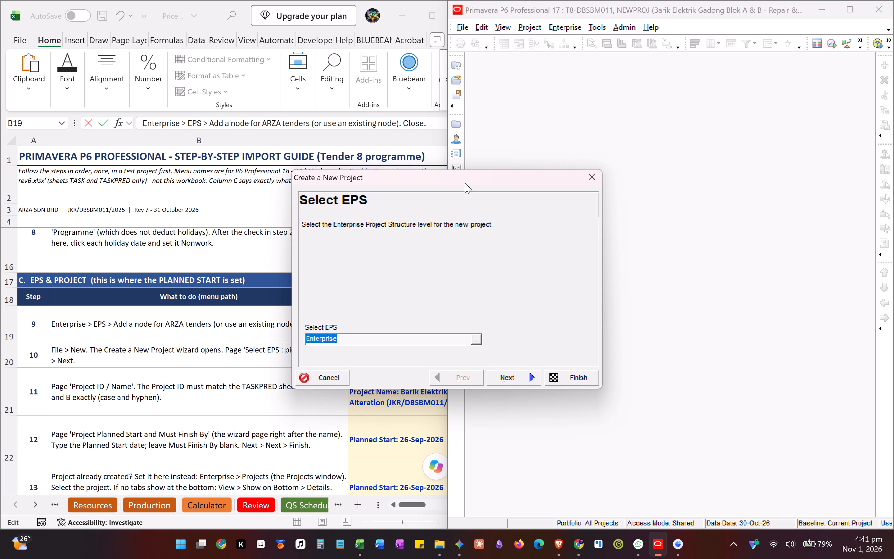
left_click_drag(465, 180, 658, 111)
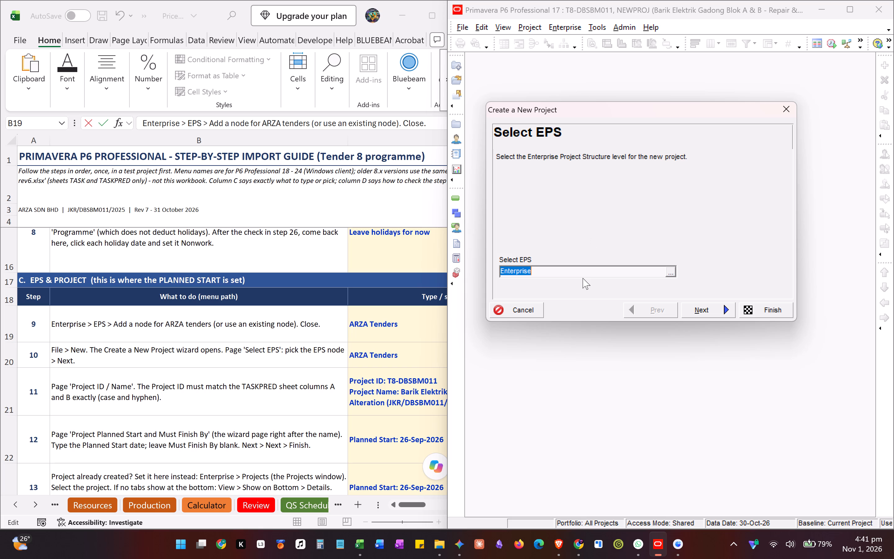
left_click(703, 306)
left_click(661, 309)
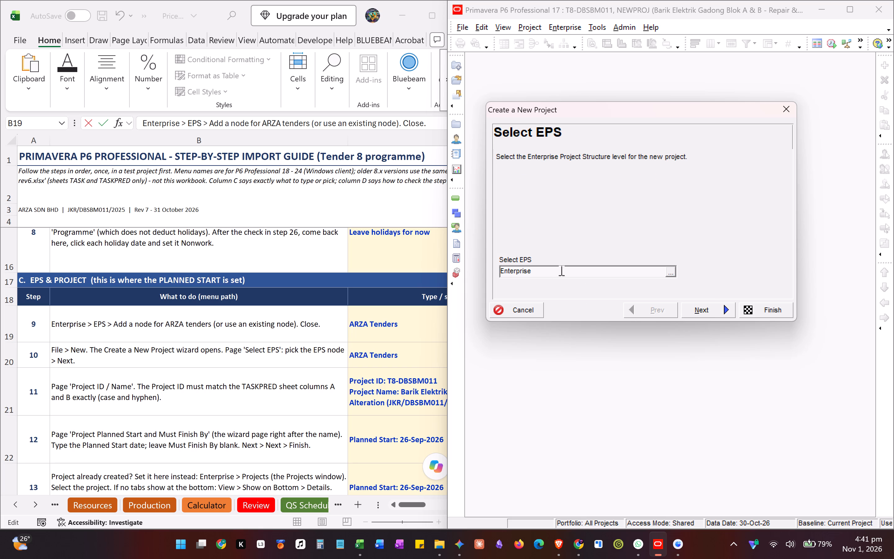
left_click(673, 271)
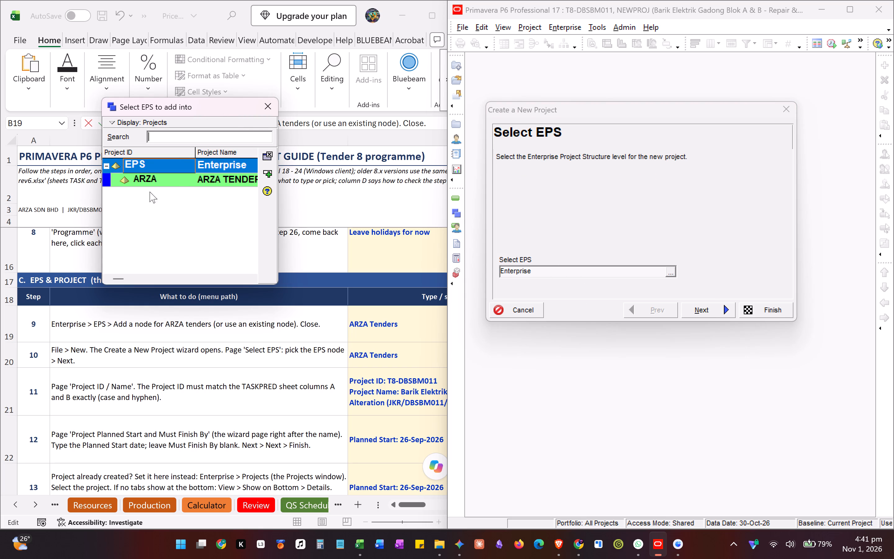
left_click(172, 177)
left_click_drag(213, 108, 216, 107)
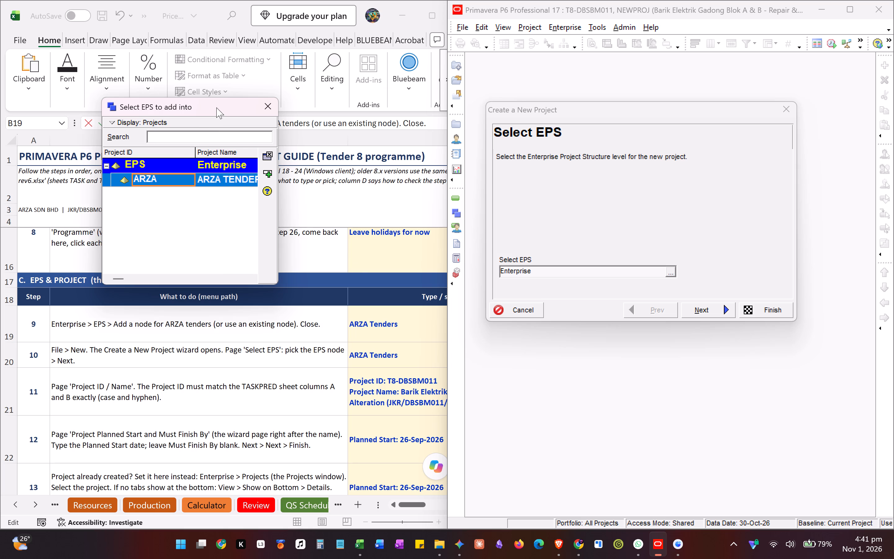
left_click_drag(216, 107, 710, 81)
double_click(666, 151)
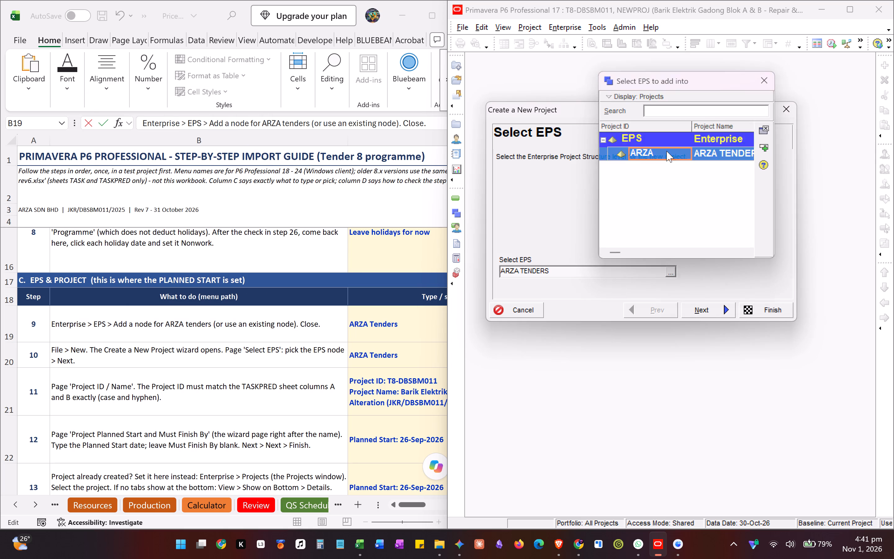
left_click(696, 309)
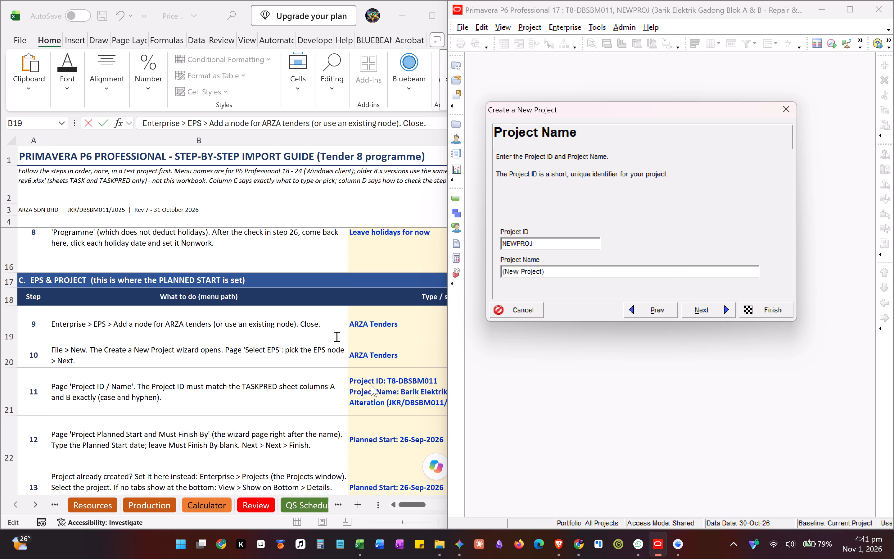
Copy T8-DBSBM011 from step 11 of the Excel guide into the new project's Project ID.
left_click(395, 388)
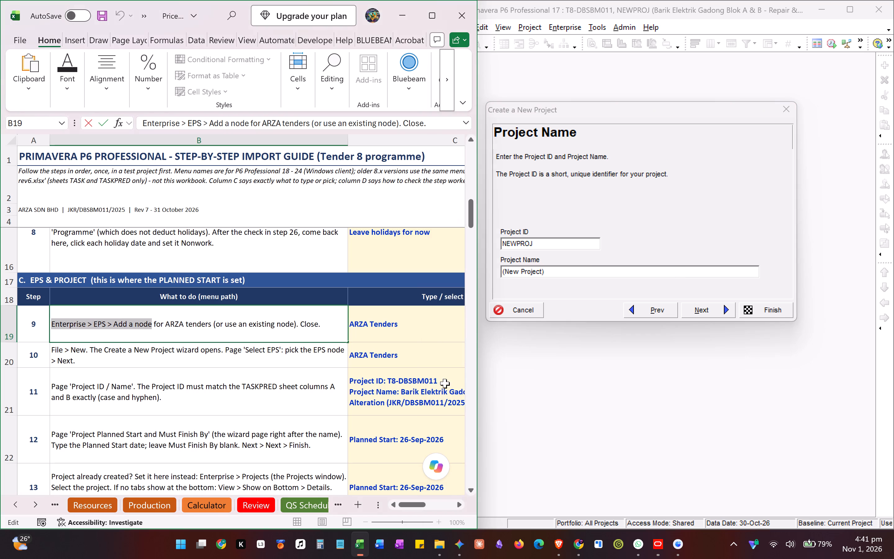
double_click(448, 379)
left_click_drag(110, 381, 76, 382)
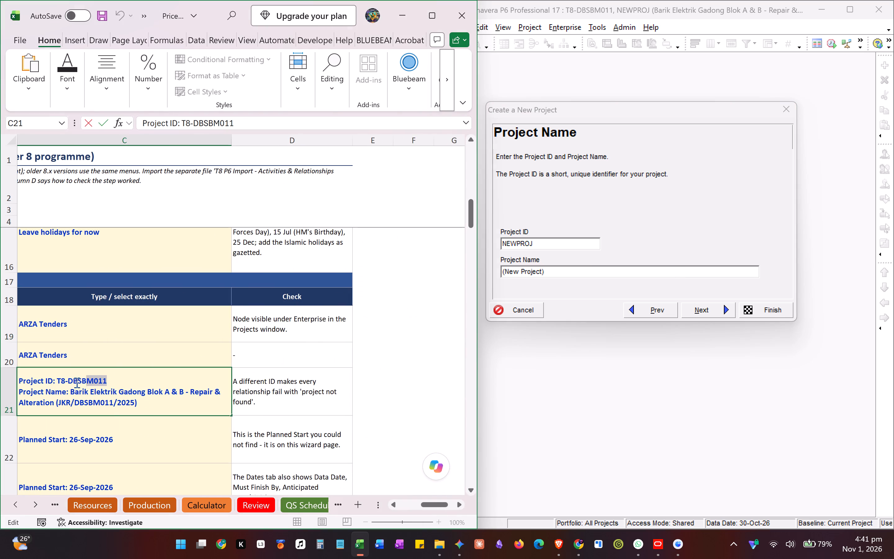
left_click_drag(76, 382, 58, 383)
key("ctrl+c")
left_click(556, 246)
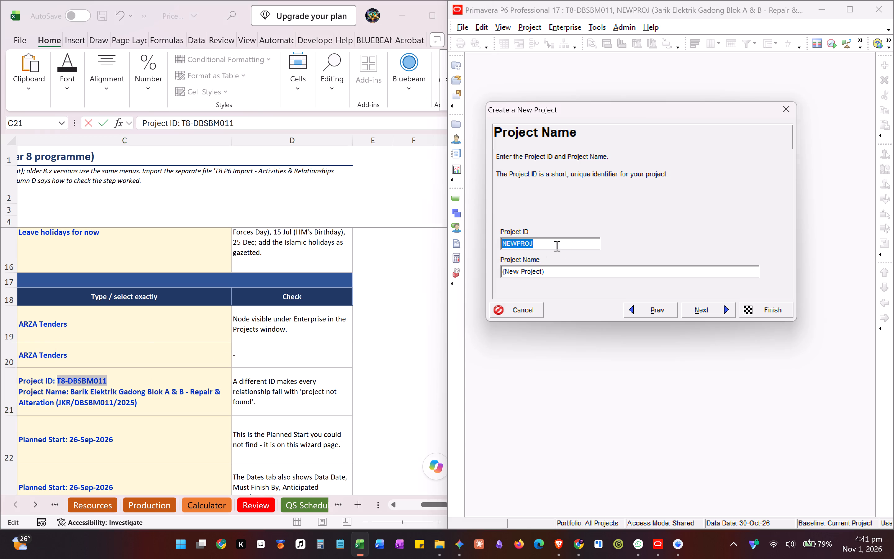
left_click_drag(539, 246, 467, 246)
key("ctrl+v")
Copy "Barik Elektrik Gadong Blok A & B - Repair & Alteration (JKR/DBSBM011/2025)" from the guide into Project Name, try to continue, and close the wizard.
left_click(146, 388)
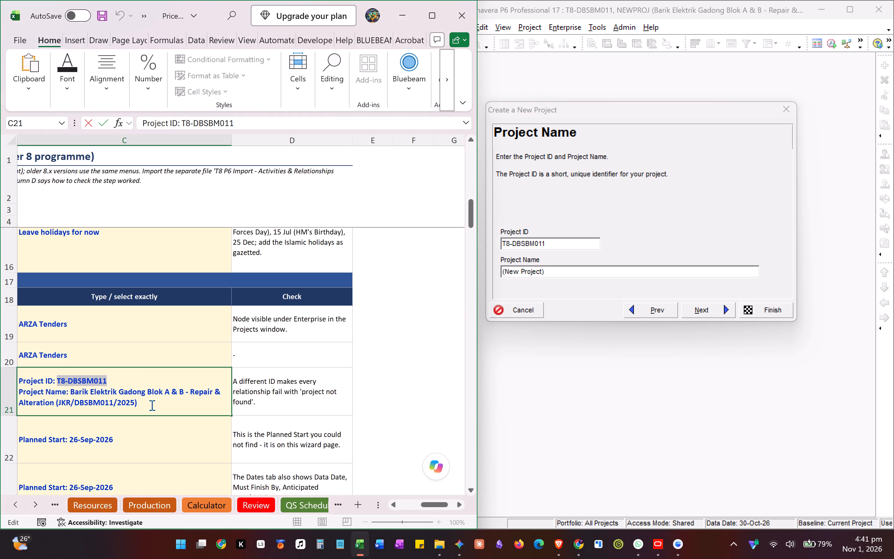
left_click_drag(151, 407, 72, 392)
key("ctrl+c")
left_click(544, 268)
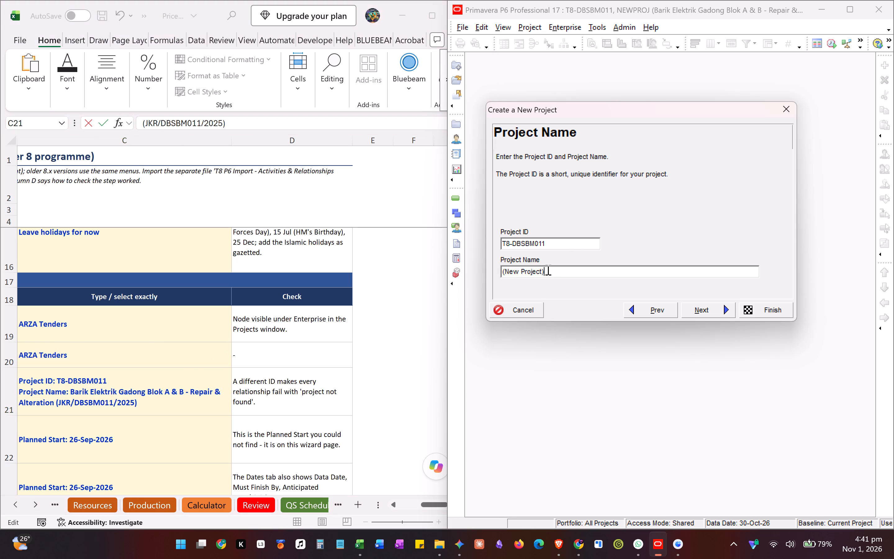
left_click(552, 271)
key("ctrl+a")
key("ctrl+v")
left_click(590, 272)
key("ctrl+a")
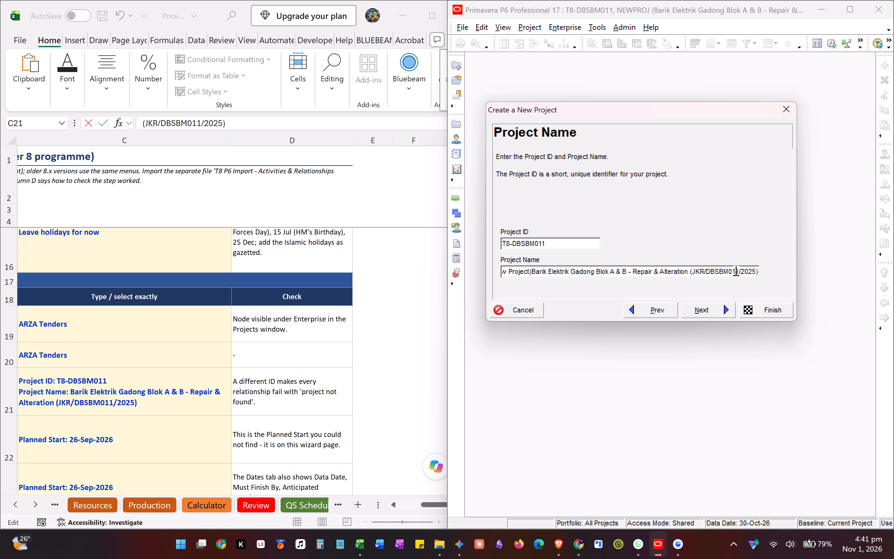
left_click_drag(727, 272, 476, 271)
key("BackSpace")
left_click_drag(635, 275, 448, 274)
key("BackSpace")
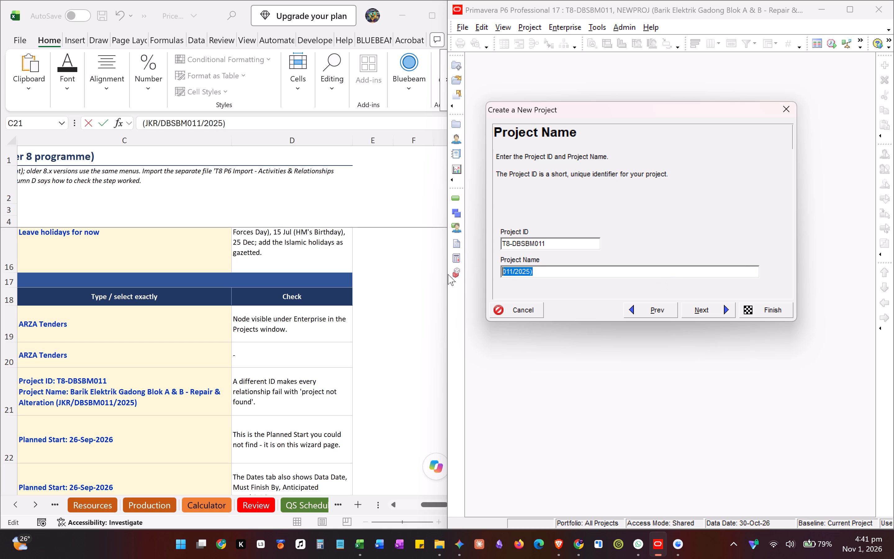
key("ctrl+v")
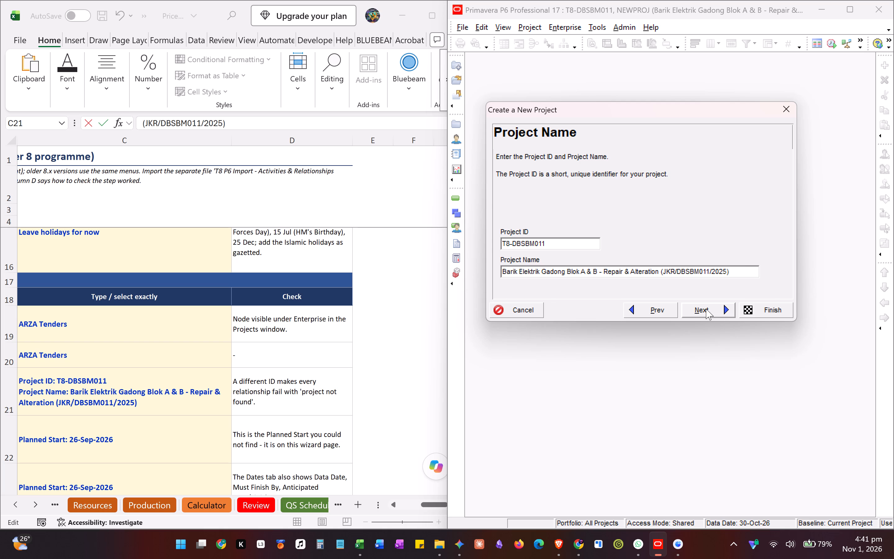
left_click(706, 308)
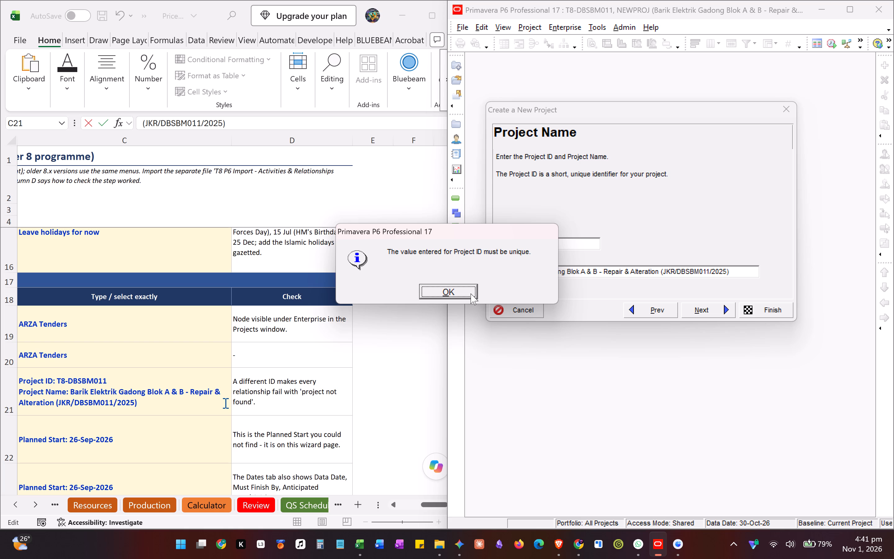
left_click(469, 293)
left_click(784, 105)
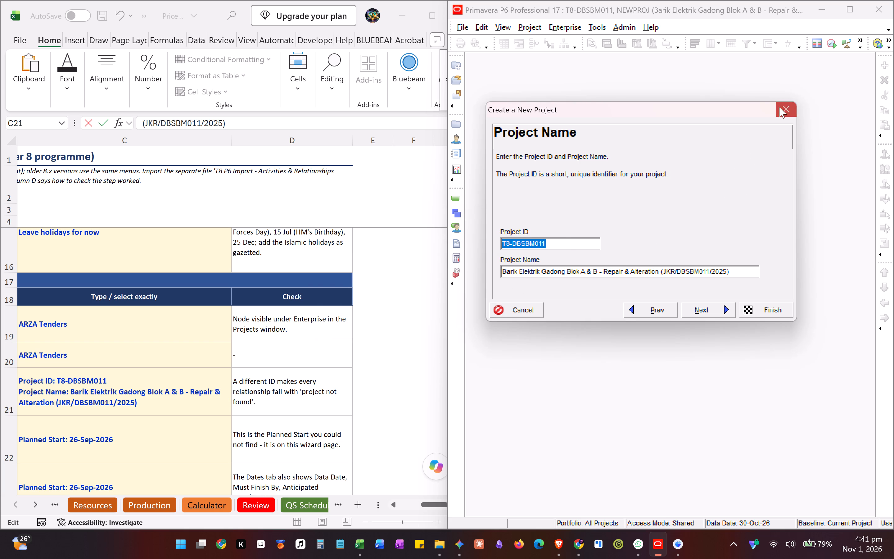
Maximise the Primavera P6 window and open the recent project T8-DBSBM011.
left_click(468, 30)
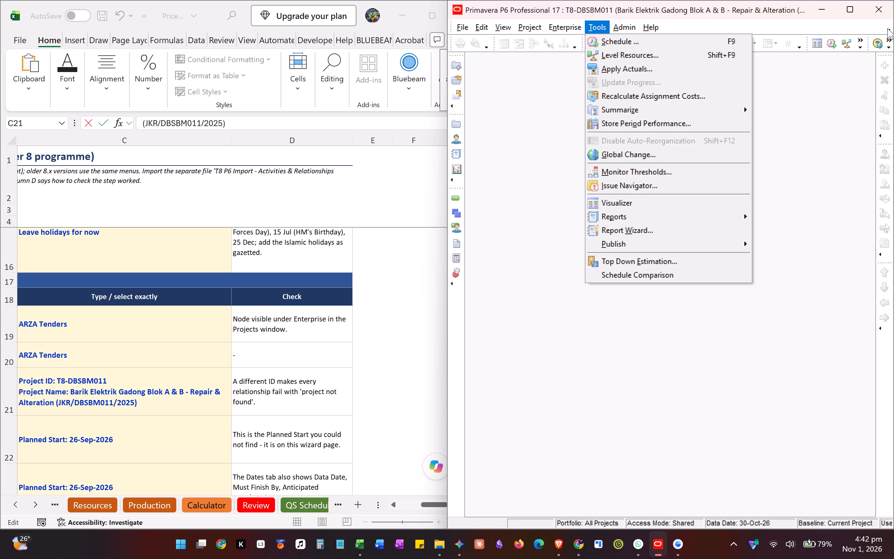
left_click(601, 12)
left_click(601, 7)
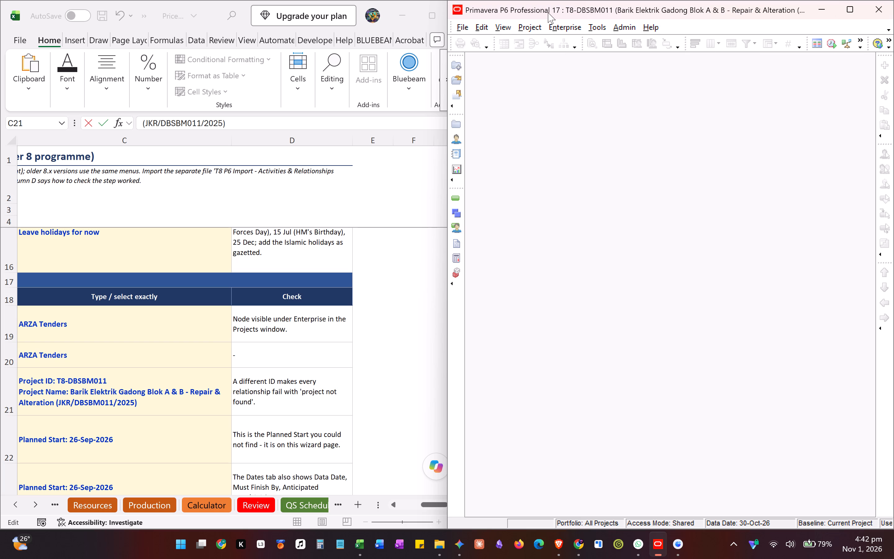
double_click(546, 12)
double_click(811, 257)
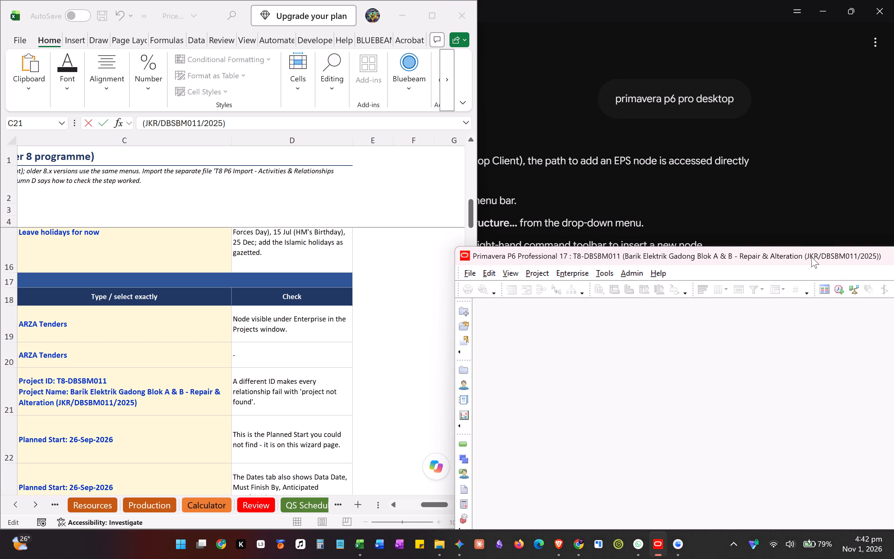
left_click(14, 21)
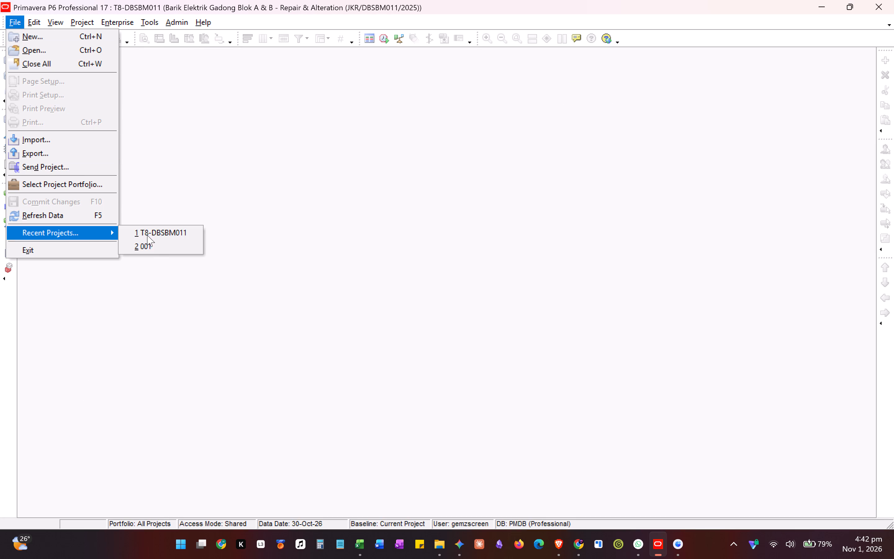
right_click(155, 246)
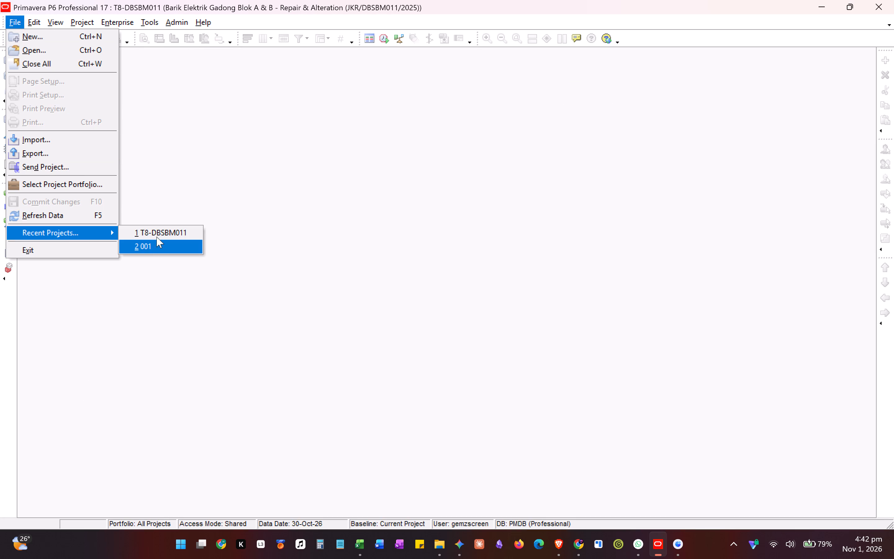
left_click(164, 228)
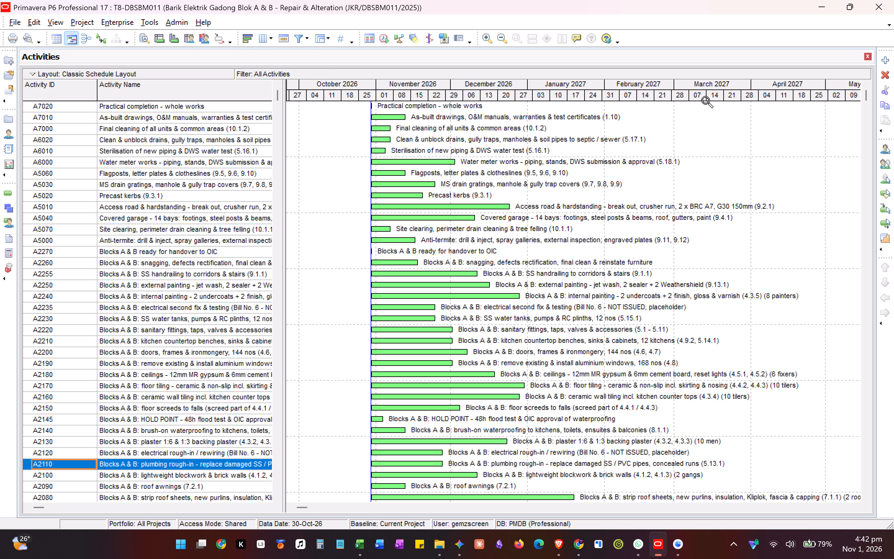
In the enterprise Projects view, delete the existing project T8-DBSBM011 with all its contents.
left_click(47, 20)
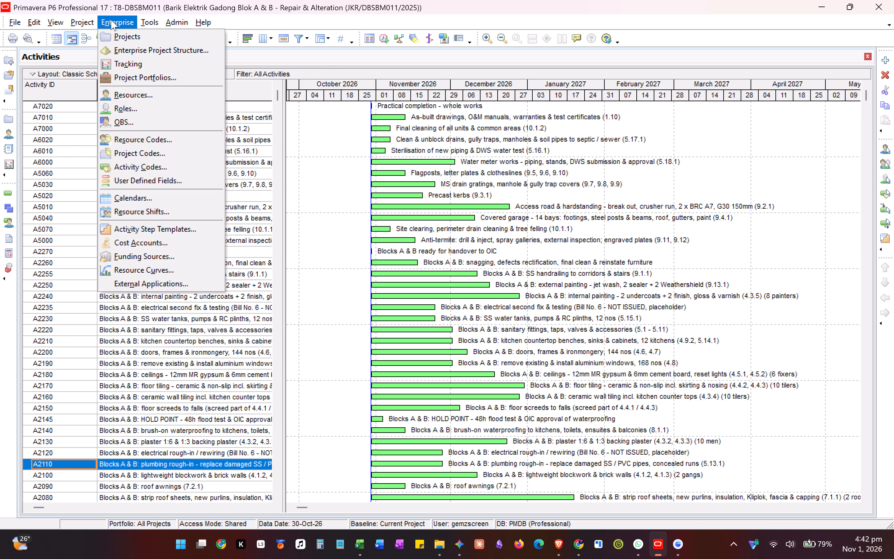
left_click(119, 34)
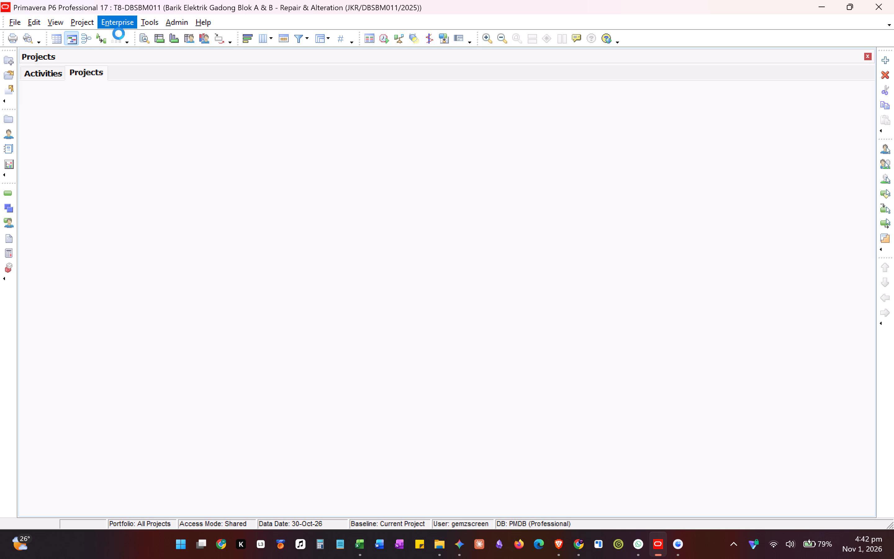
left_click(31, 76)
left_click(85, 78)
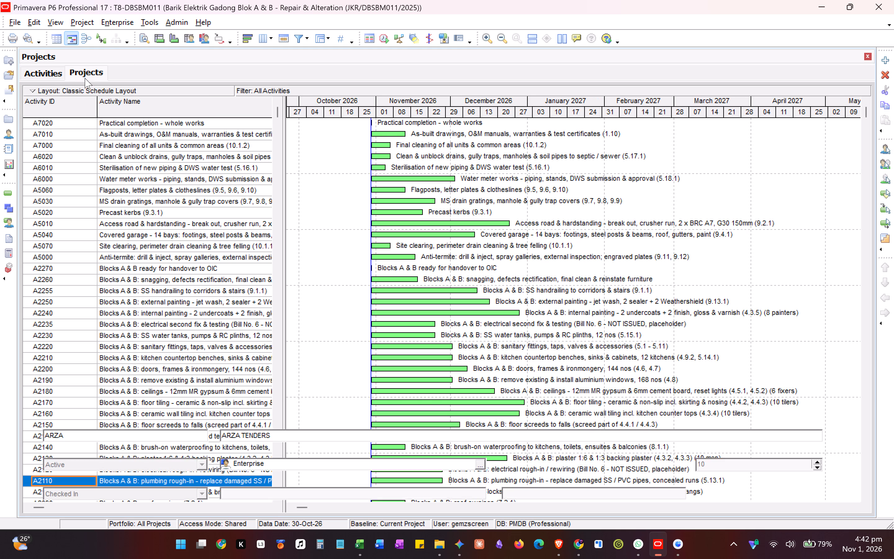
left_click(101, 24)
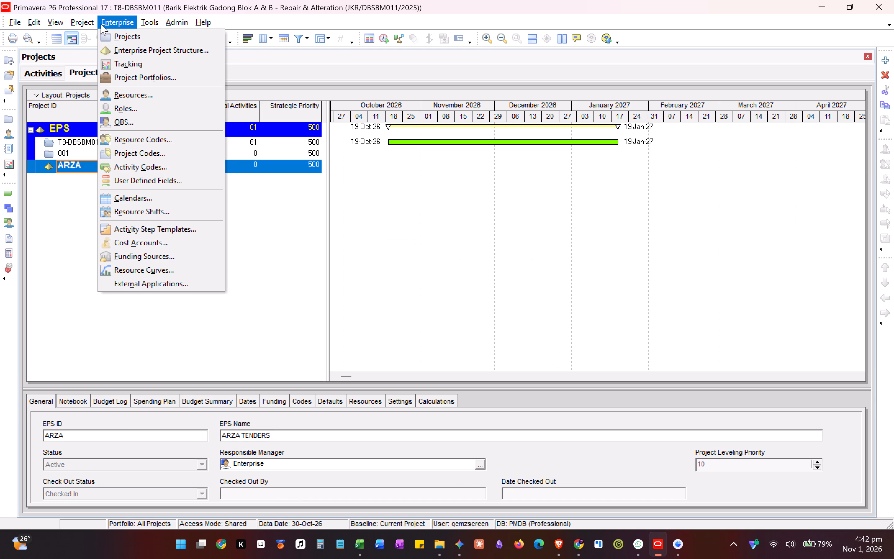
left_click(122, 35)
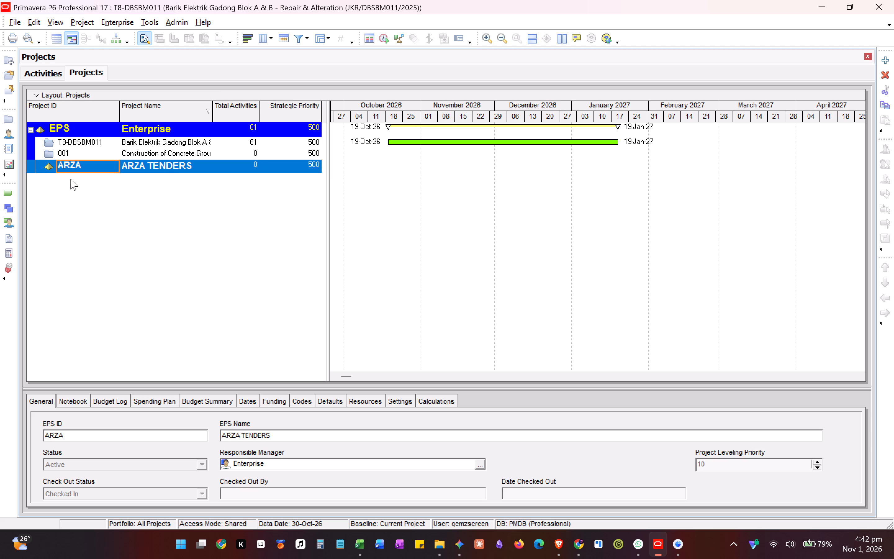
left_click(144, 140)
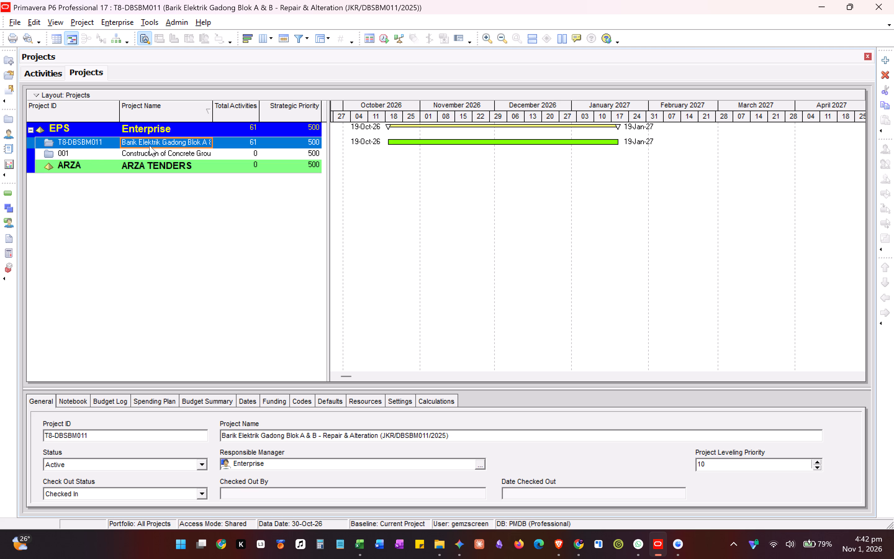
right_click(98, 142)
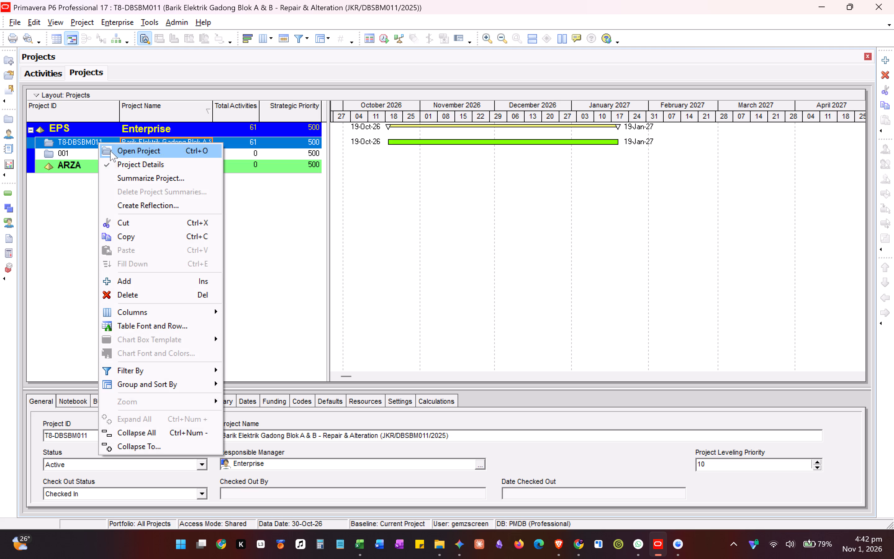
left_click(152, 293)
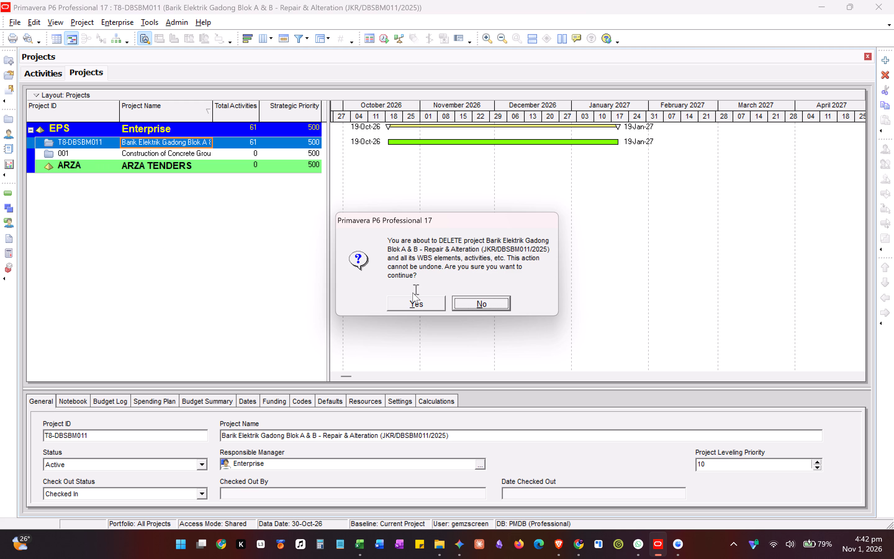
left_click(411, 305)
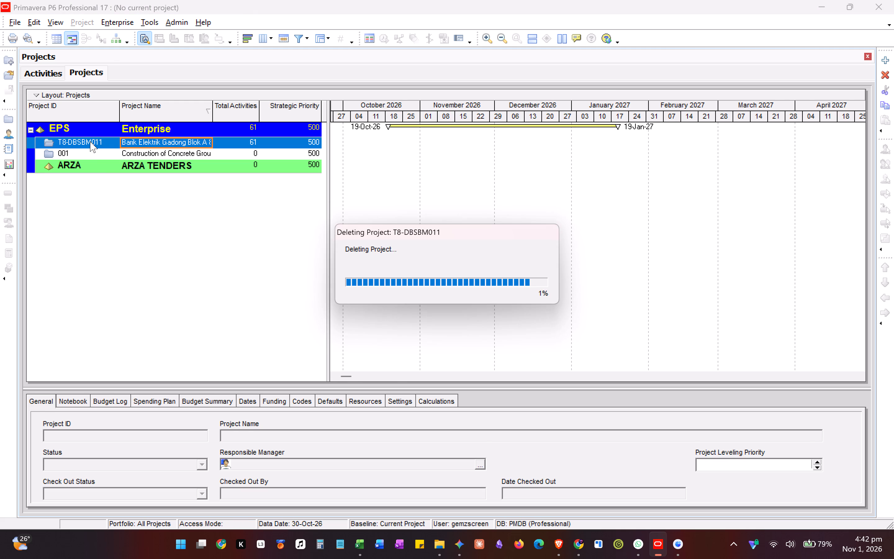
Delete project 001, Construction of Concrete Ground Tank - test, from the enterprise project list.
left_click(80, 128)
right_click(80, 128)
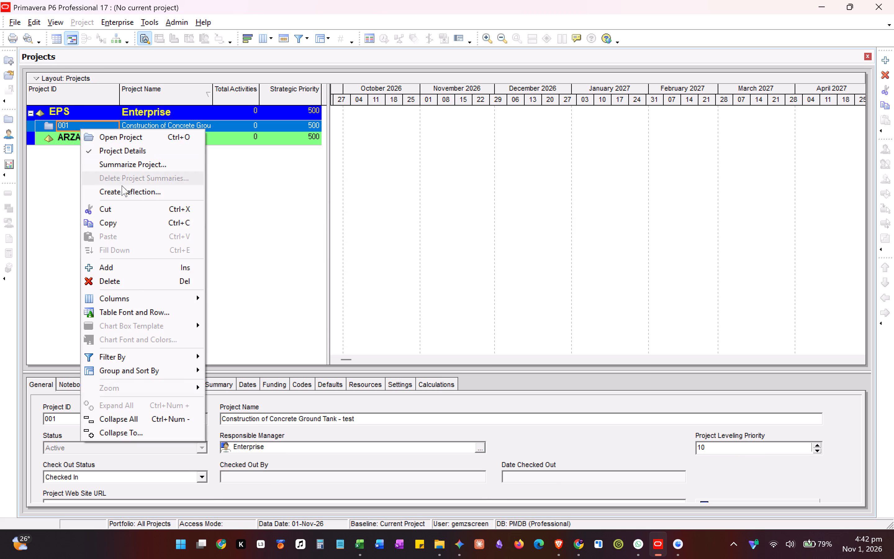
left_click(131, 284)
left_click(413, 301)
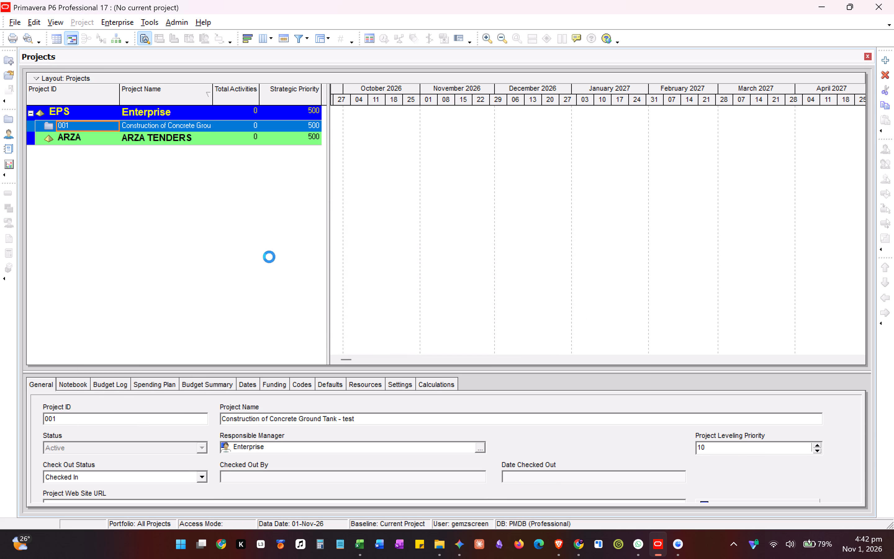
left_click(121, 194)
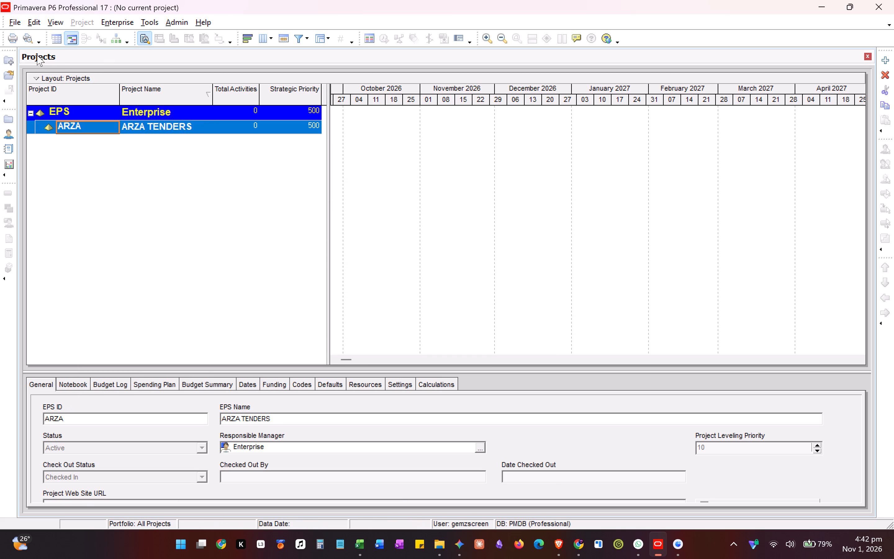
Restore the Primavera P6 window to a smaller size and place it beside the Excel import guide.
left_click(16, 21)
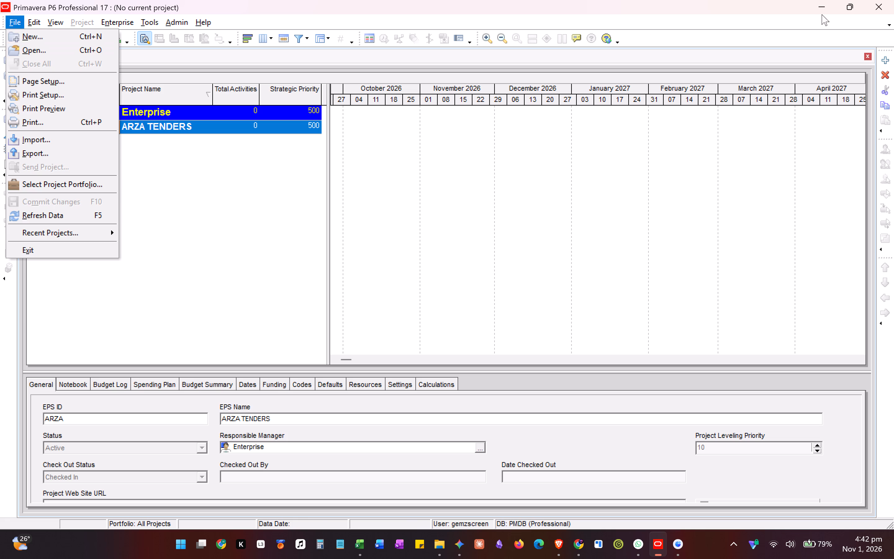
left_click(846, 8)
left_click_drag(731, 258, 893, 160)
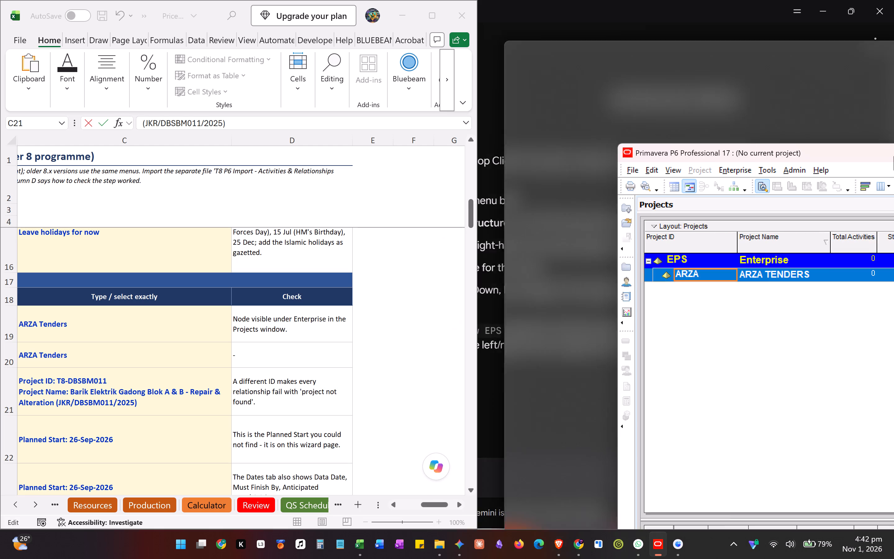
left_click_drag(893, 160, 893, 170)
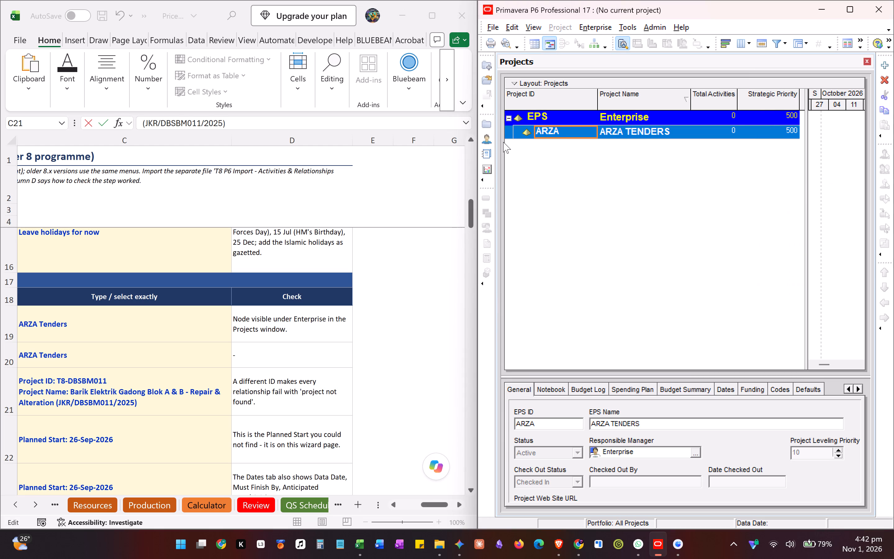
Start a new project and assign it to the ARZA TENDERS EPS node.
left_click(500, 29)
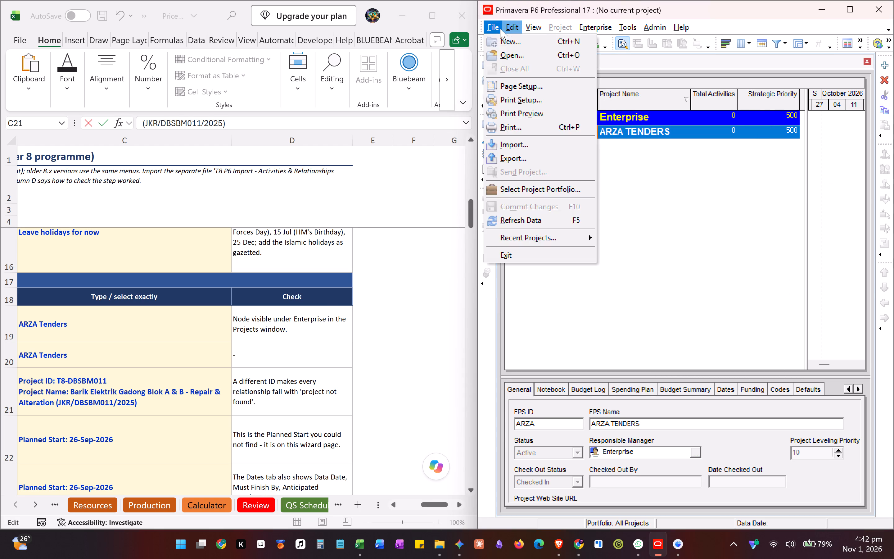
left_click(495, 41)
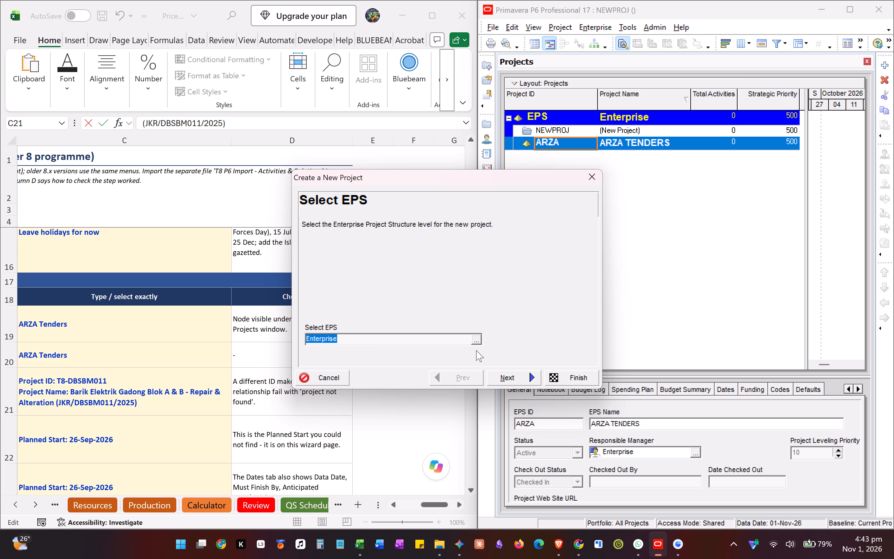
left_click(478, 340)
double_click(672, 156)
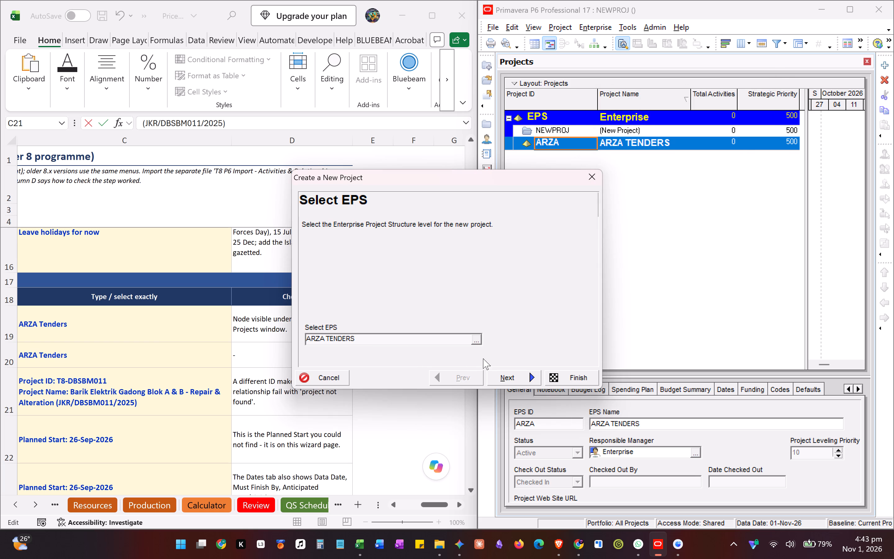
left_click(500, 378)
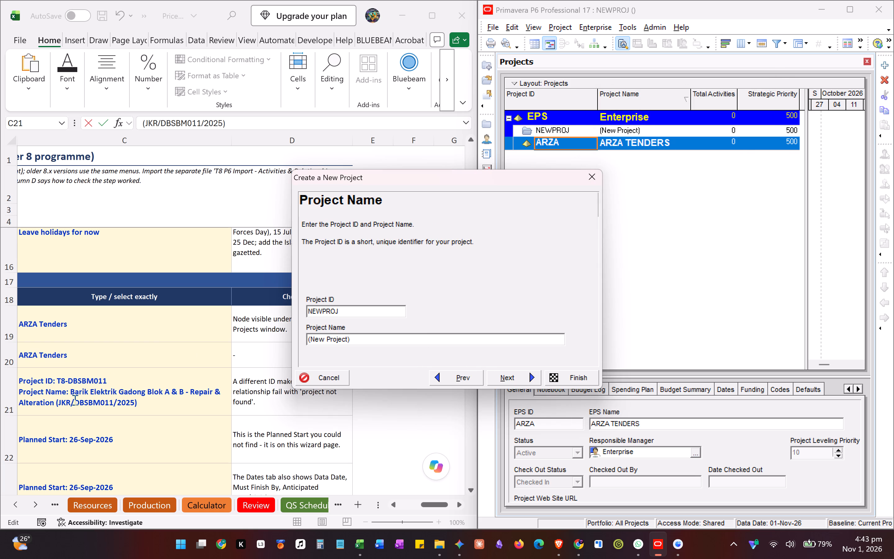
Copy T8-DBSBM011 from step 11 of the Excel guide into the new project's Project ID.
left_click_drag(117, 379, 58, 384)
left_click(103, 380)
left_click_drag(111, 382, 73, 384)
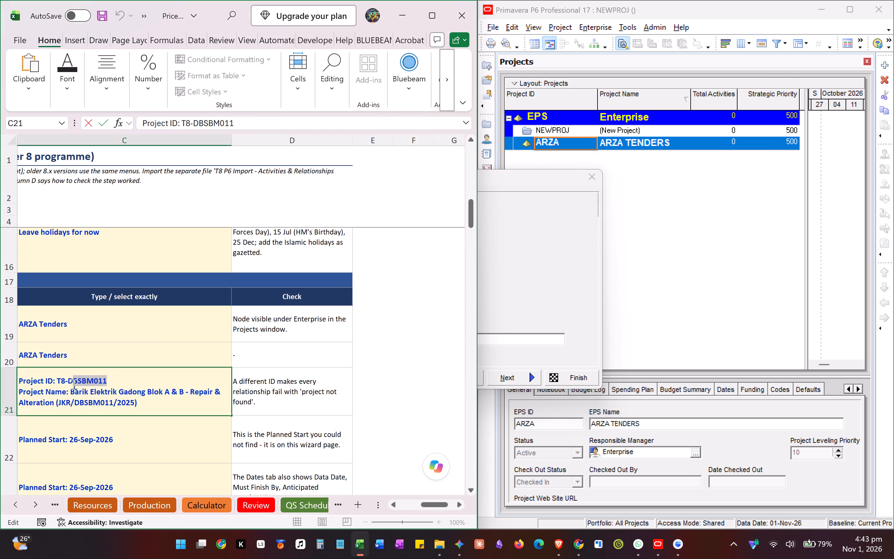
left_click_drag(73, 384, 59, 382)
key("ctrl+c")
left_click(537, 276)
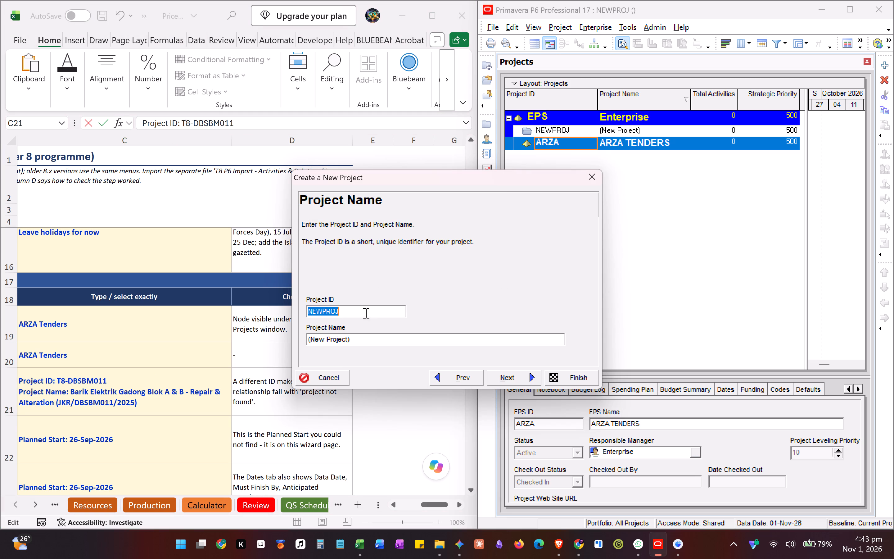
key("ctrl+v")
Copy "Barik Elektrik Gadong Blok A & B - Repair & Alteration (JKR/DBSBM011/2025)" from the guide into Project Name and continue.
left_click(126, 398)
left_click_drag(148, 403, 79, 399)
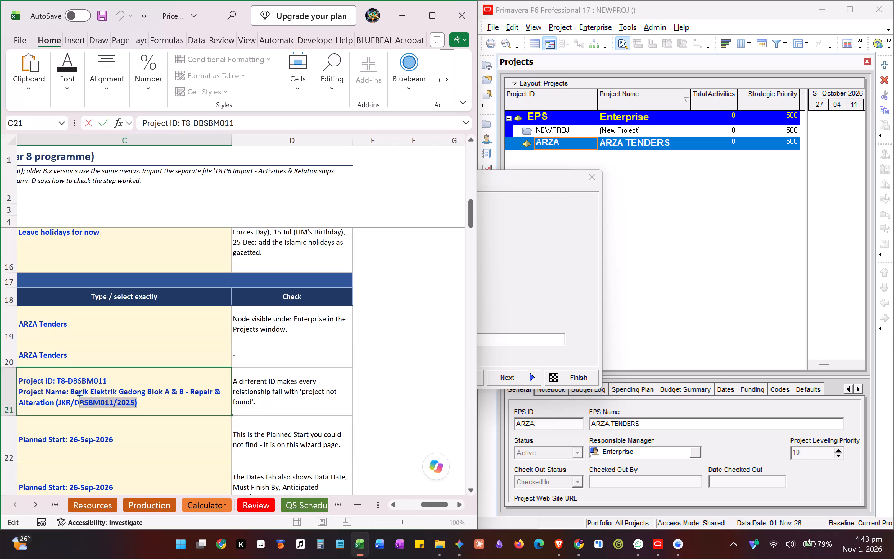
left_click_drag(79, 399, 70, 392)
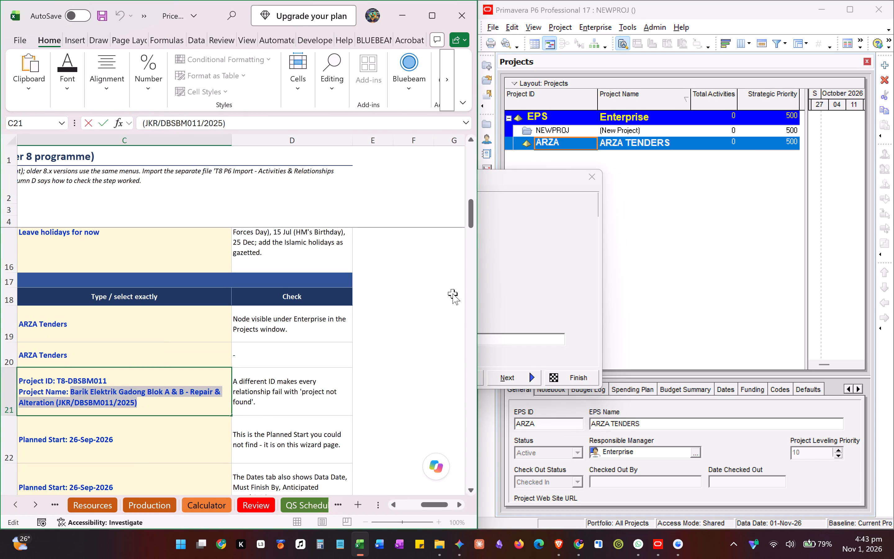
key("ctrl+c")
key("ctrl+c")
left_click(514, 273)
left_click(370, 343)
left_click_drag(365, 341, 283, 341)
key("ctrl+v")
left_click(515, 381)
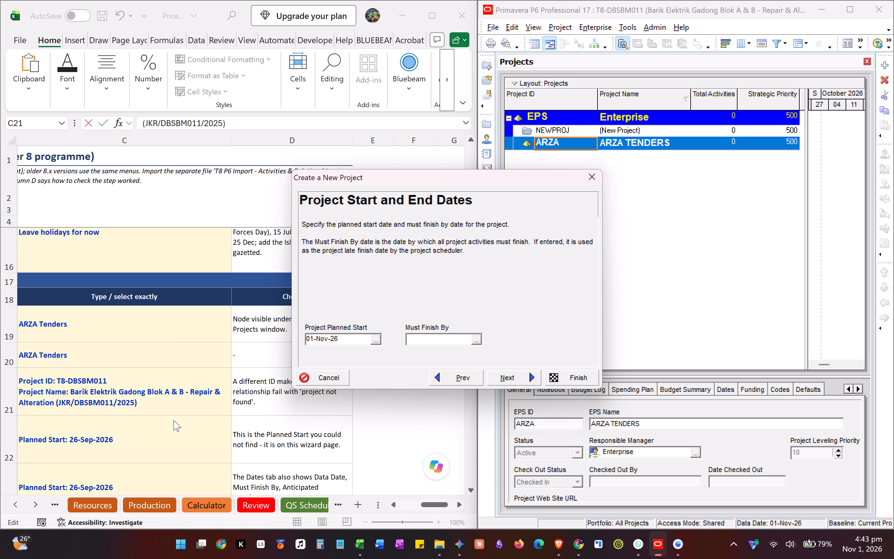
Following guide step 12, set Project Planned Start to 26-Sep-26, leave Must Finish By blank and continue.
left_click(376, 339)
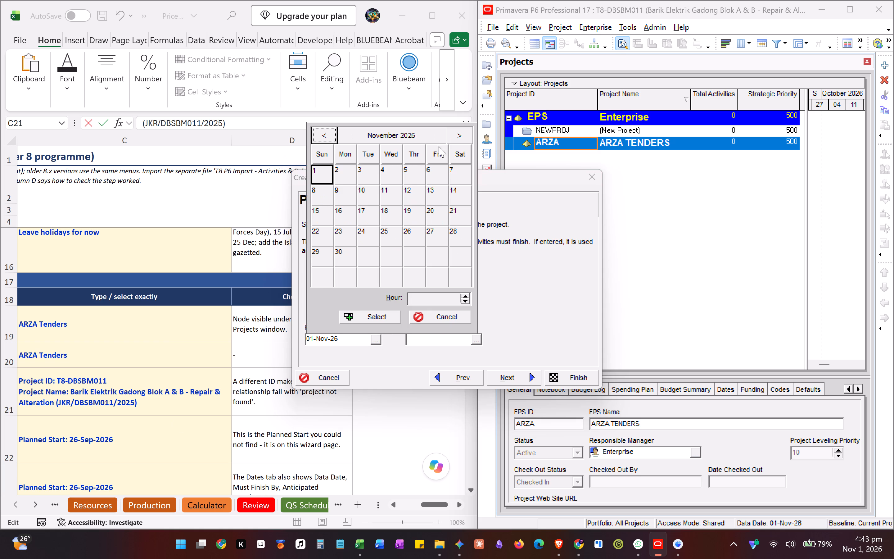
left_click(322, 139)
left_click(322, 139)
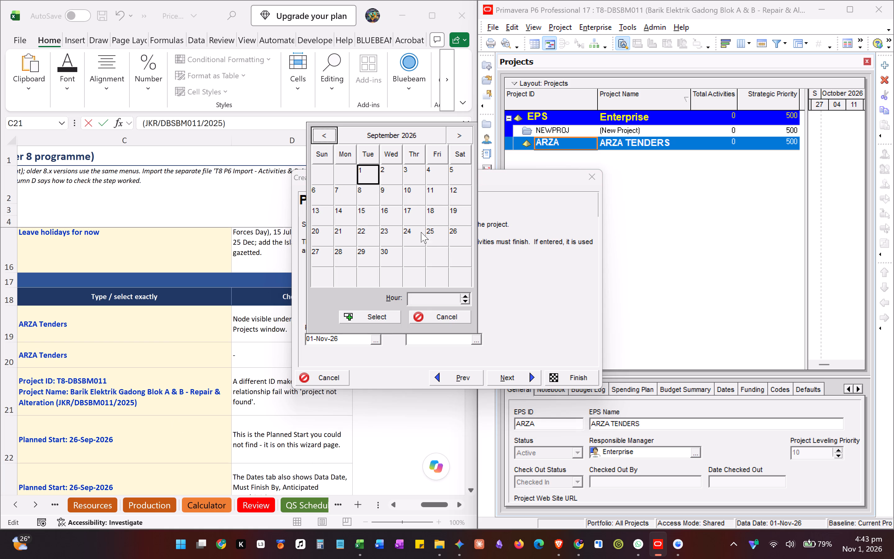
left_click(455, 234)
scroll(157, 440, "down", 2)
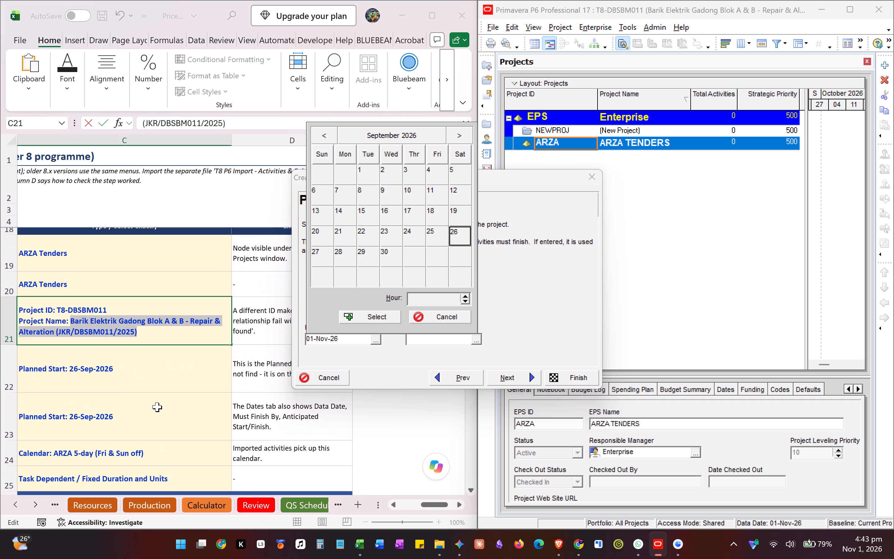
left_click(157, 406)
left_click_drag(439, 504, 386, 505)
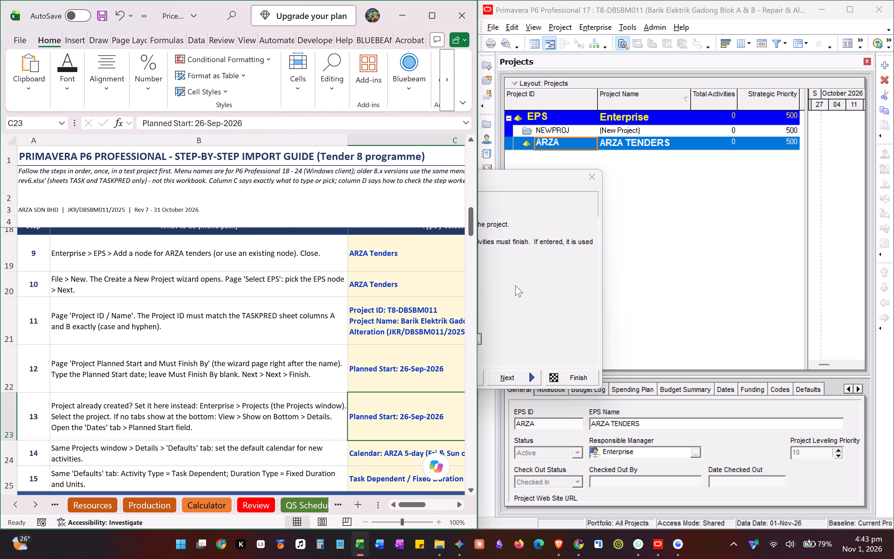
left_click(515, 285)
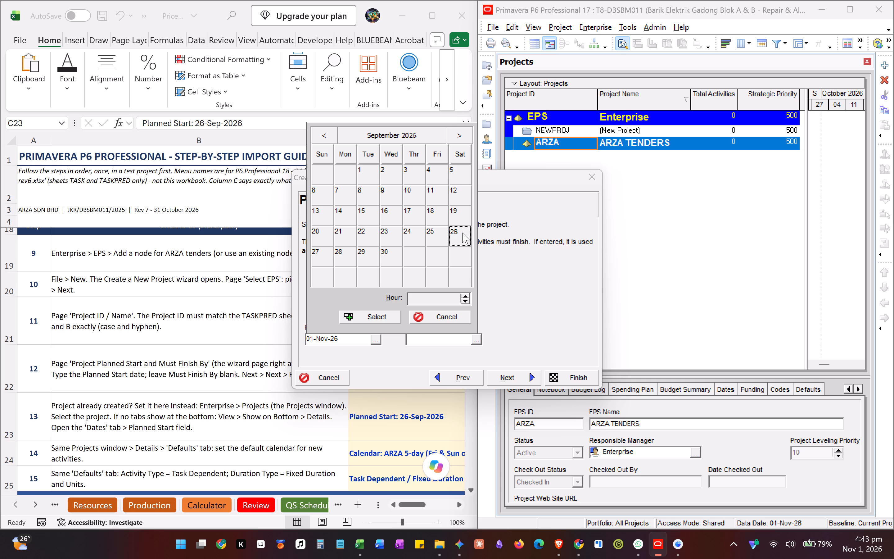
left_click_drag(453, 125, 611, 127)
scroll(301, 421, "up", 1)
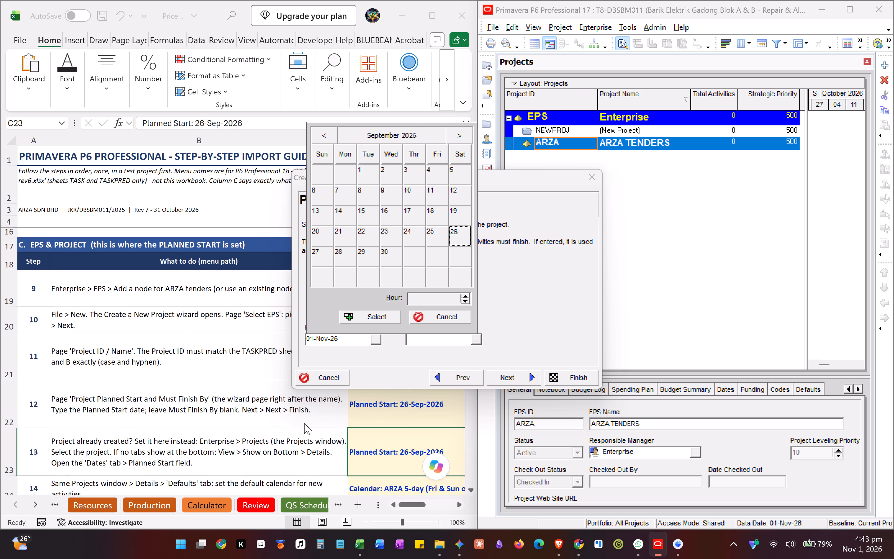
scroll(304, 423, "up", 1)
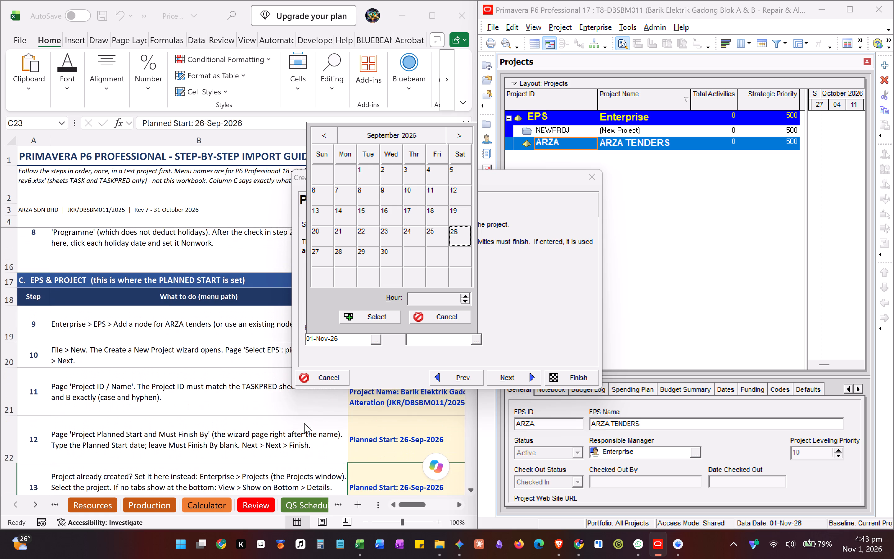
left_click(378, 315)
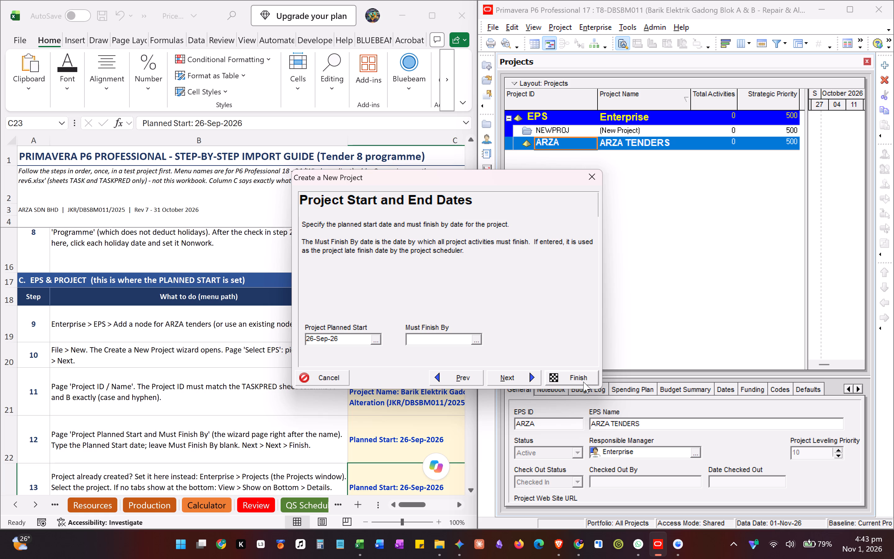
left_click(514, 379)
Keep the Price / Unit rate type for new assignments and finish creating the project.
left_click(514, 379)
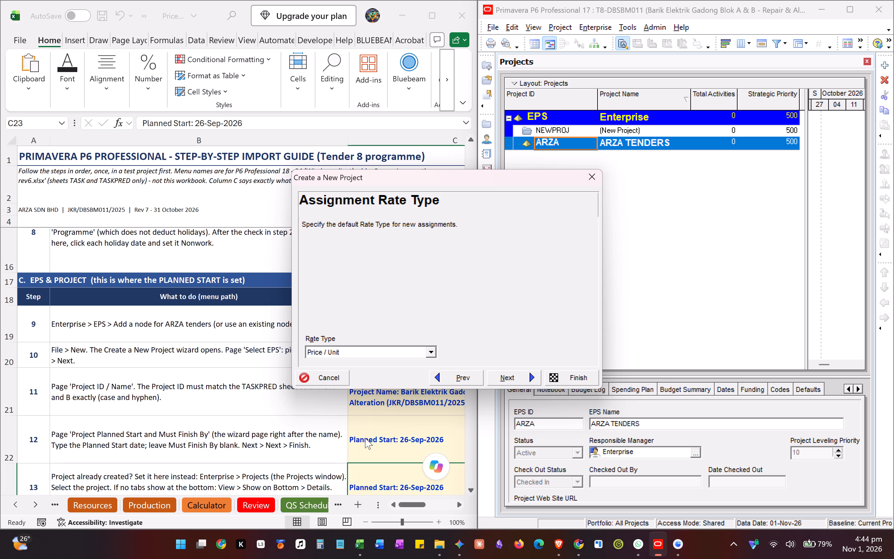
scroll(365, 438, "down", 1)
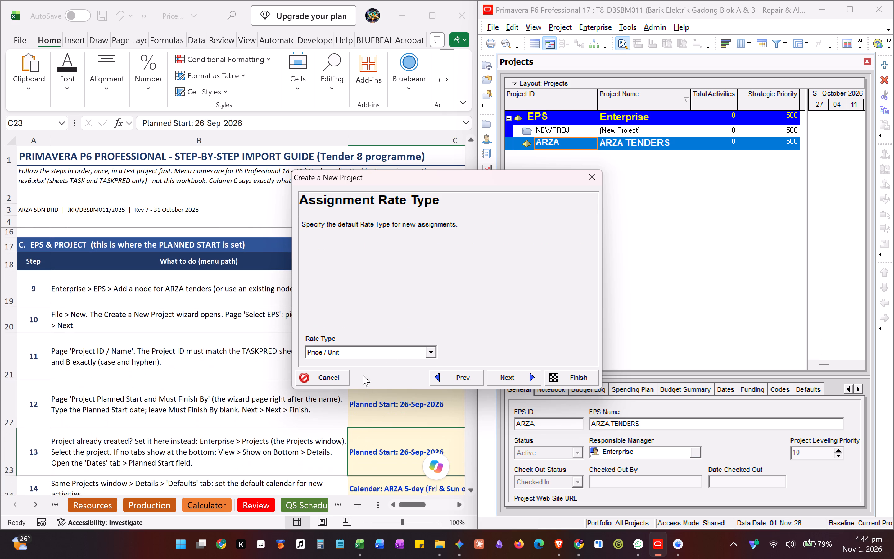
left_click(433, 351)
left_click(482, 328)
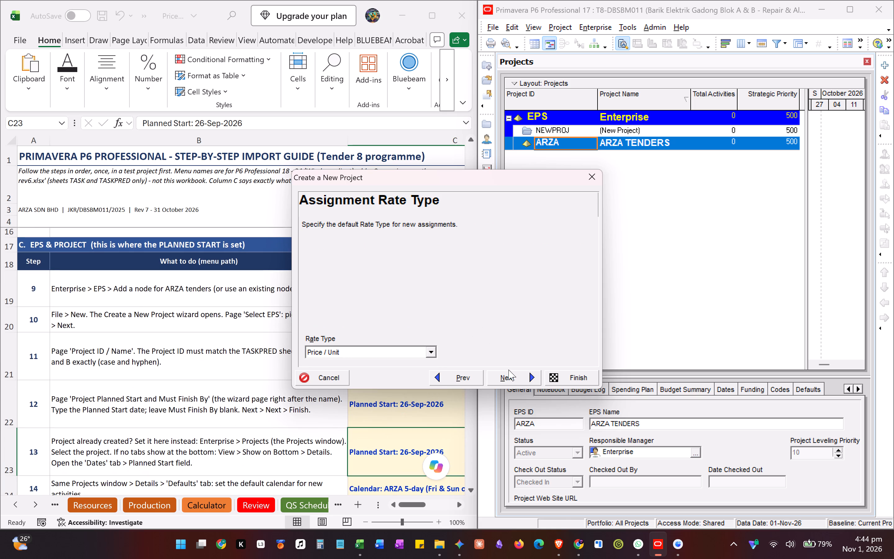
left_click(514, 379)
left_click(571, 378)
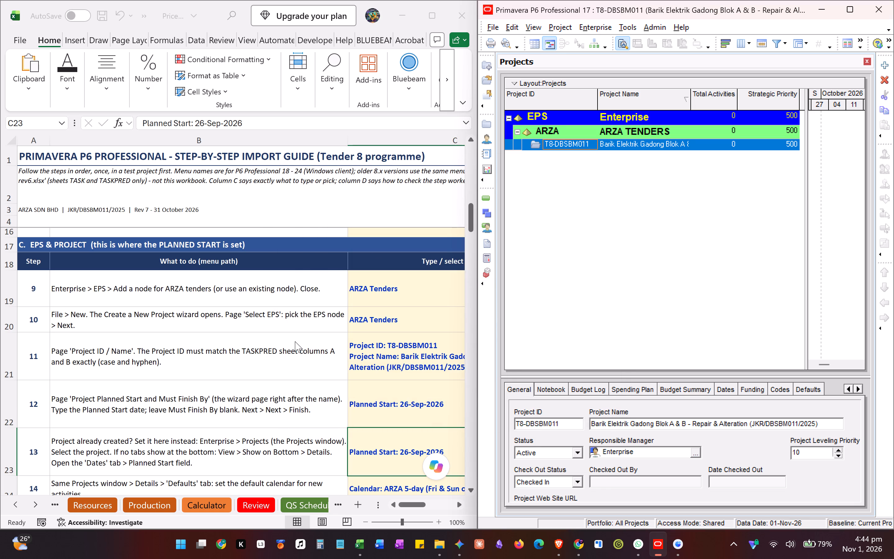
Read the guide's steps 13 to 15 on planned start, default calendar and activity defaults.
scroll(237, 402, "down", 2)
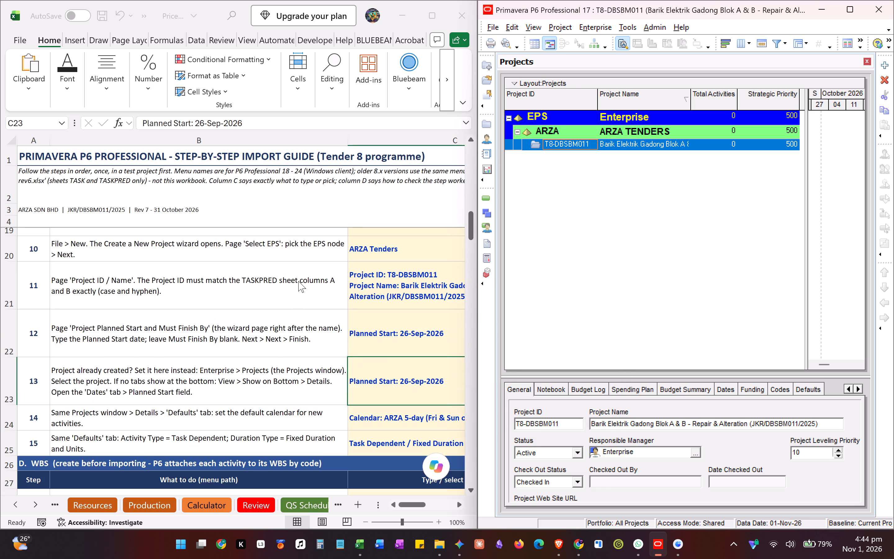
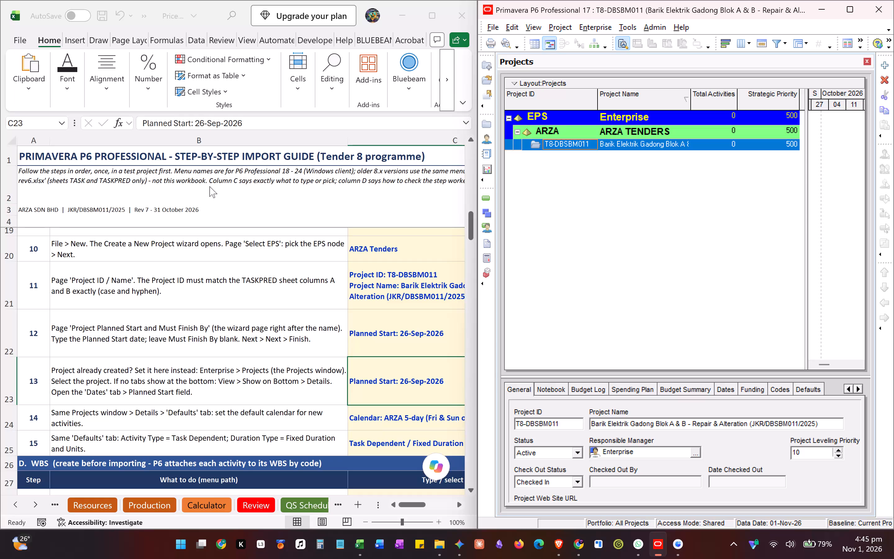
Following guide step 14, set T8-DBSBM011's default calendar for new activities to ARZA 5-day (Fri & Sun off).
scroll(255, 283, "down", 1)
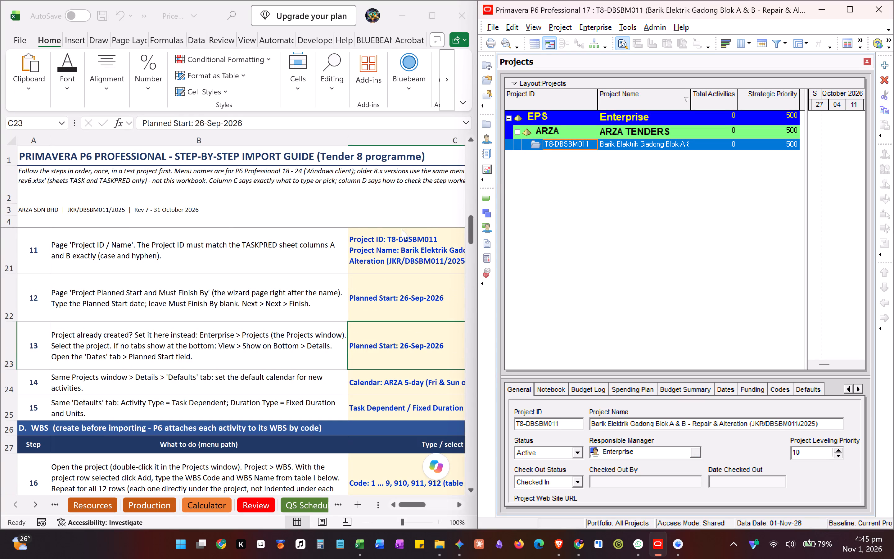
left_click(559, 33)
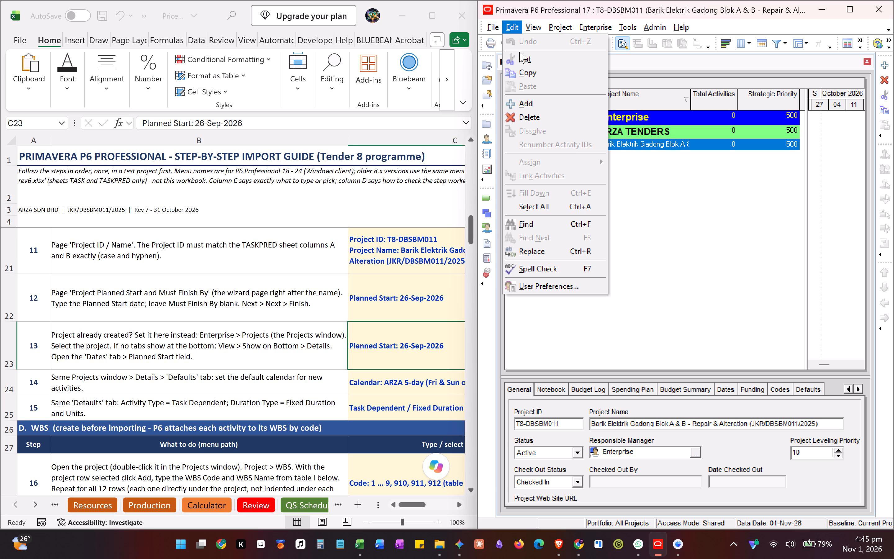
left_click(717, 208)
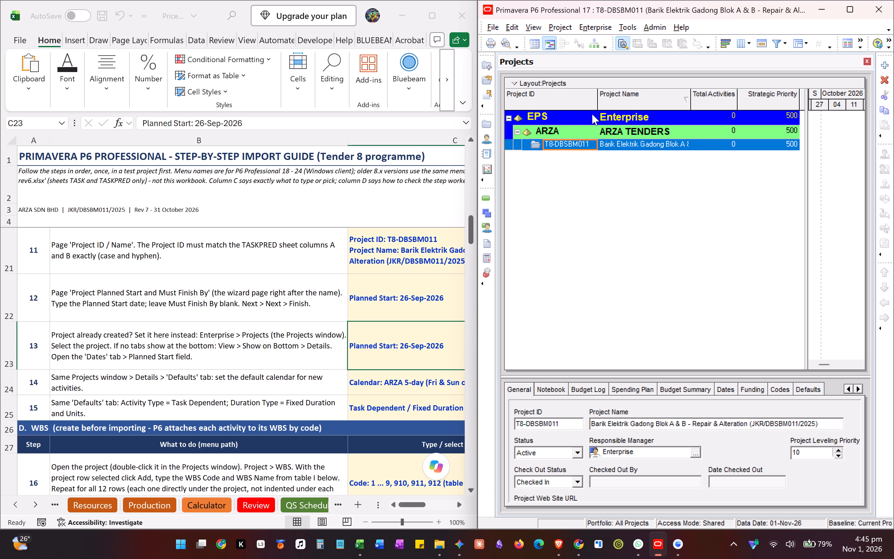
left_click(814, 391)
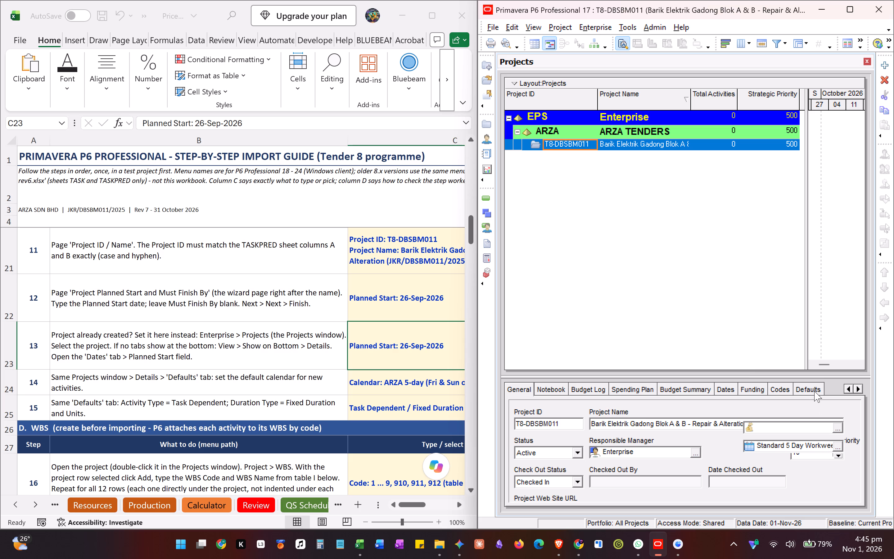
left_click(814, 391)
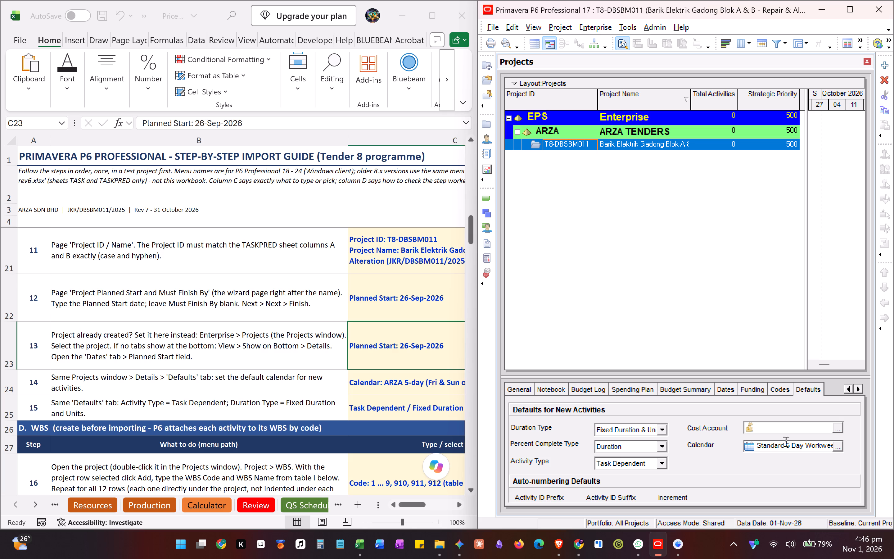
left_click(839, 448)
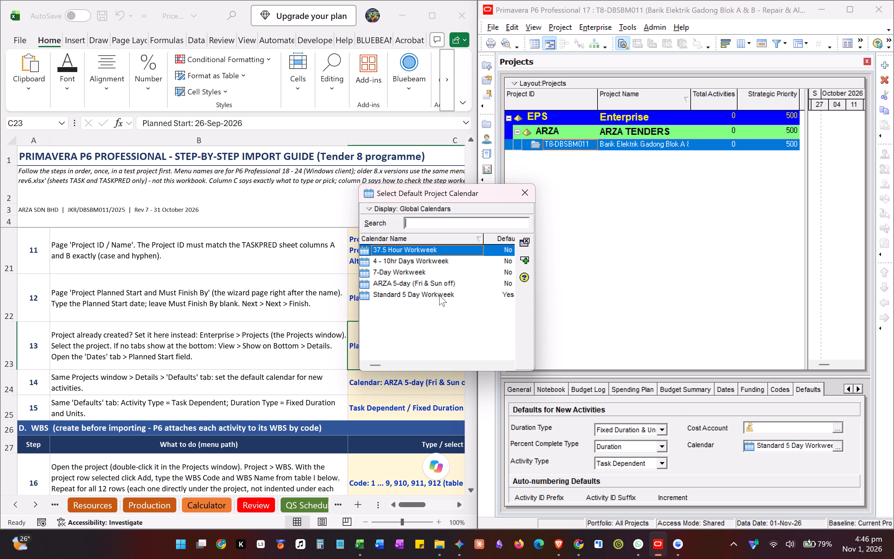
left_click(429, 287)
double_click(456, 284)
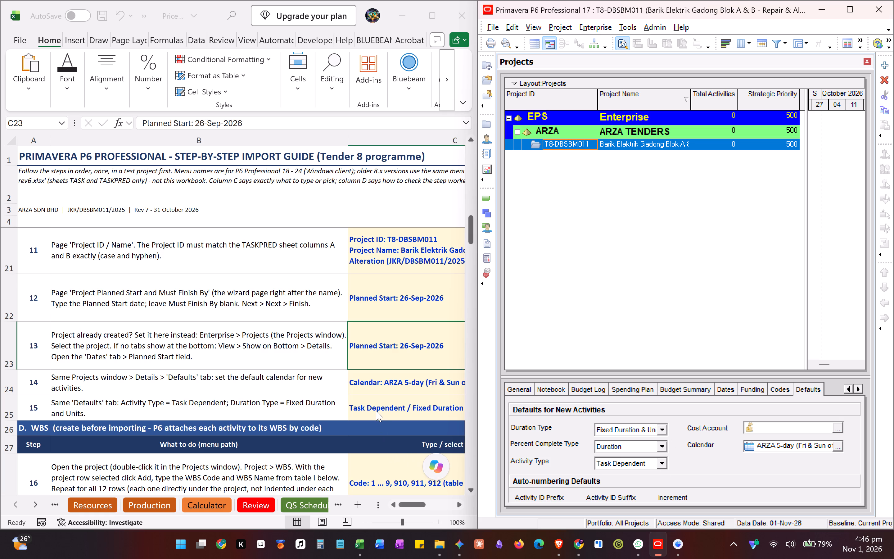
Following guide section D, open the WBS window for project T8-DBSBM011.
scroll(376, 411, "down", 1)
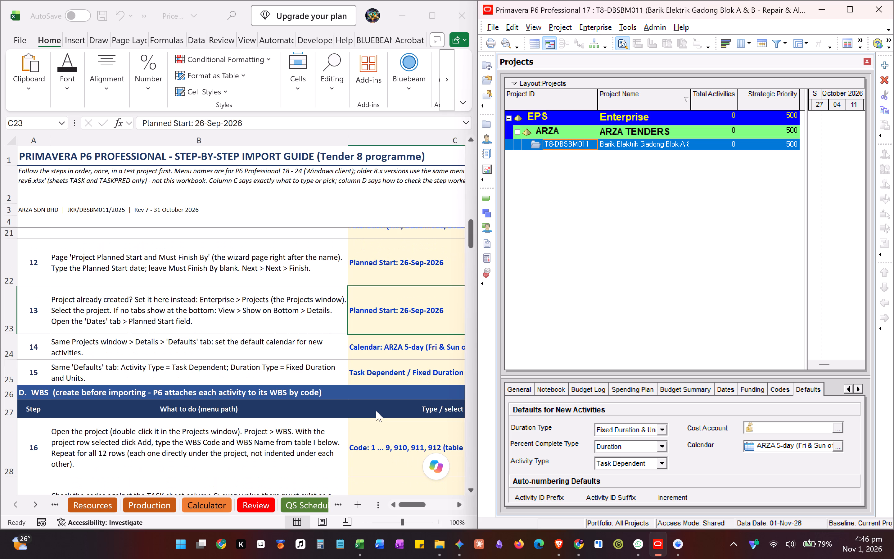
scroll(376, 411, "down", 3)
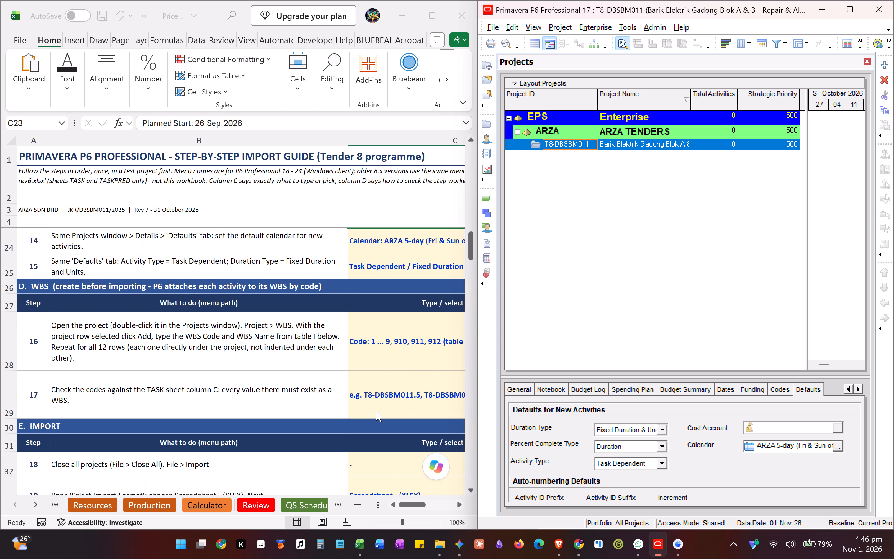
left_click(694, 460)
left_click(555, 30)
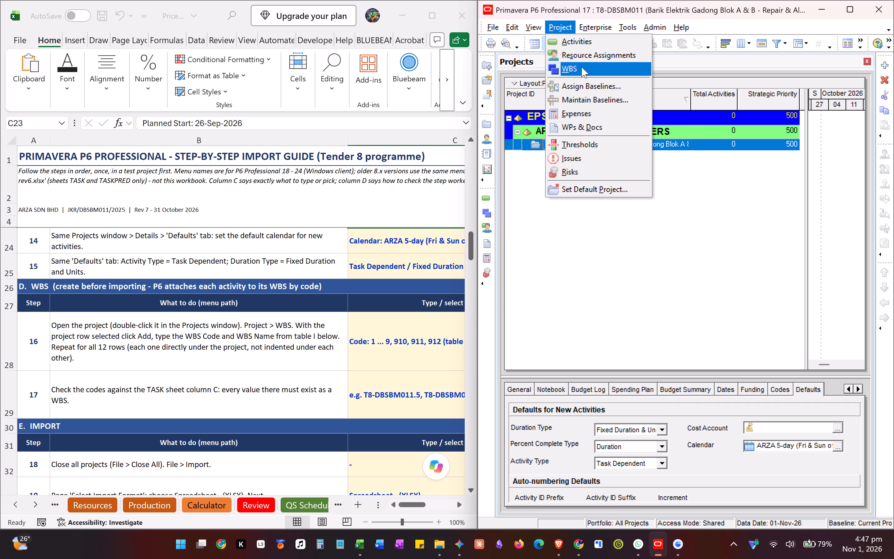
left_click(582, 71)
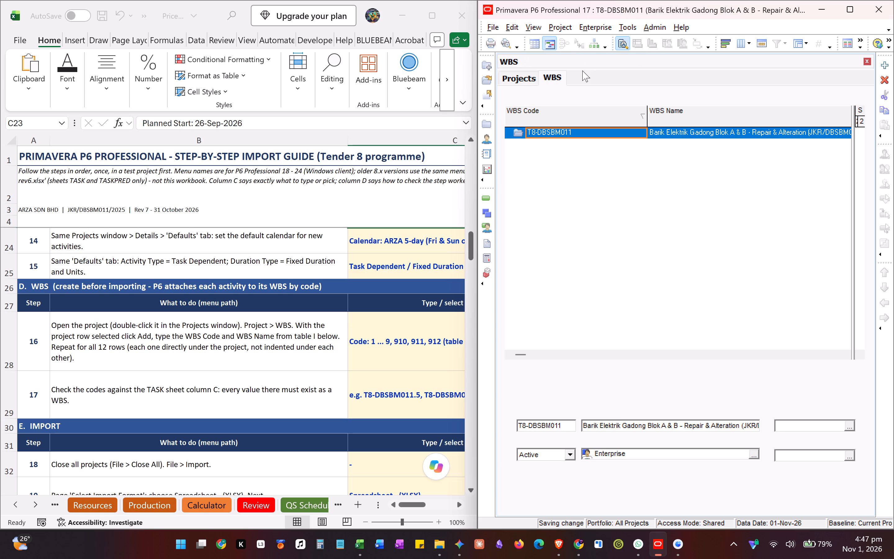
Review T8-DBSBM011's General details in the Projects window and return to its WBS window.
left_click(518, 80)
left_click(707, 429)
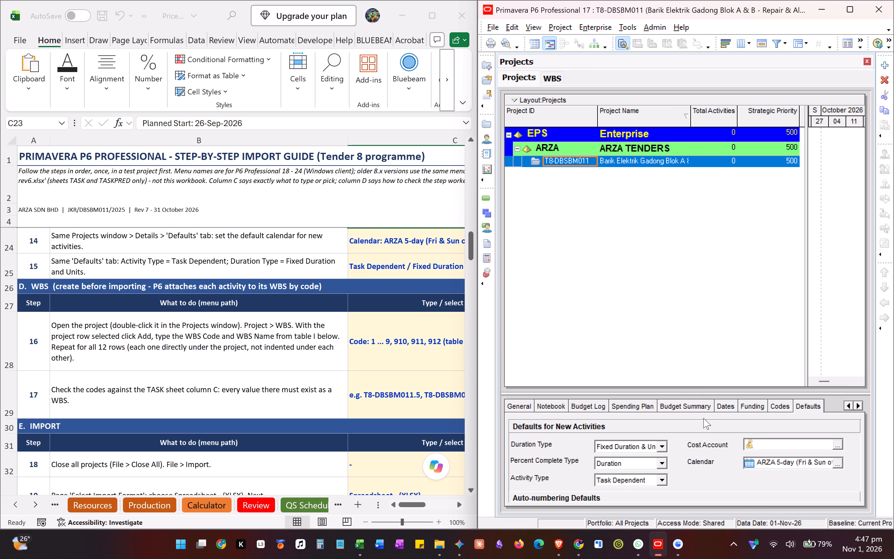
scroll(701, 369, "down", 3)
left_click(523, 400)
left_click(523, 403)
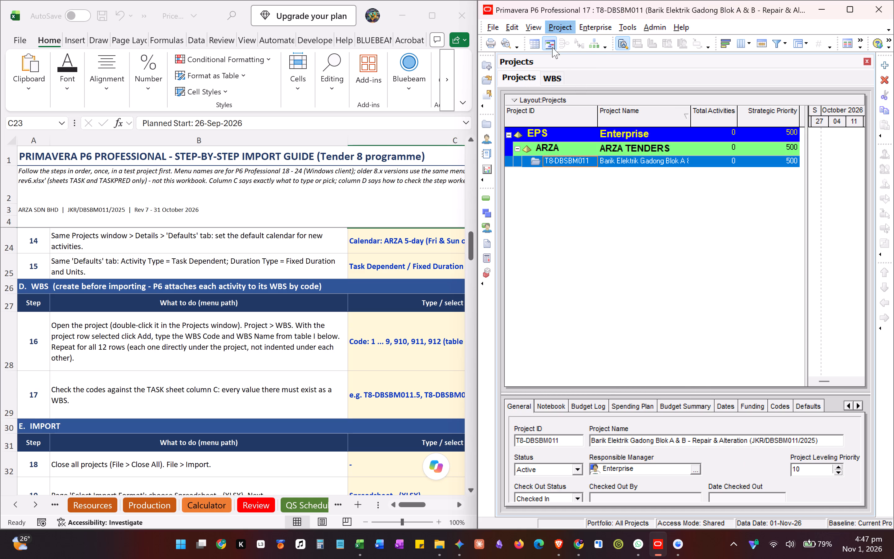
left_click(549, 76)
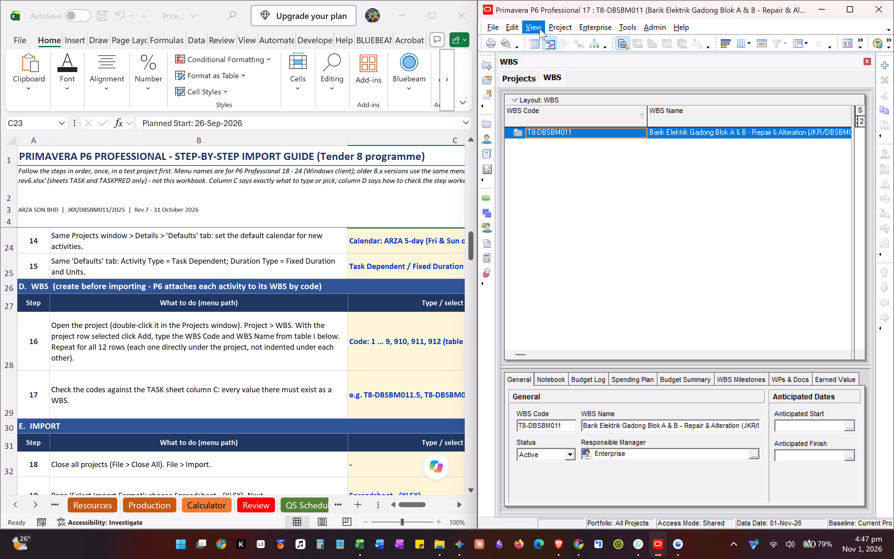
left_click(553, 27)
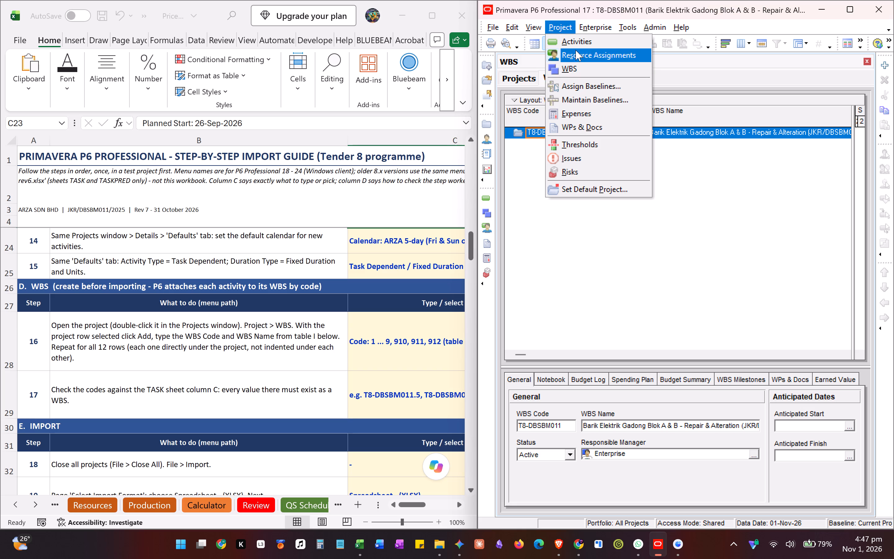
double_click(562, 30)
double_click(562, 30)
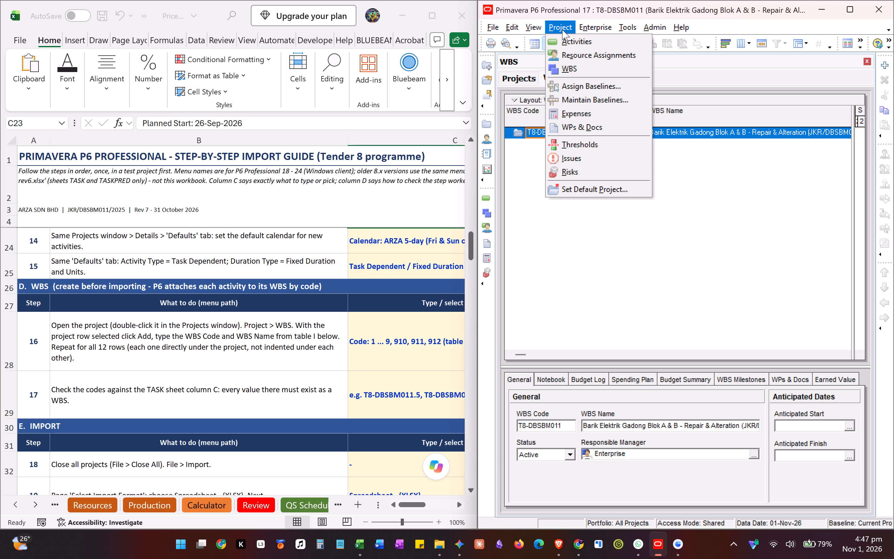
left_click(578, 68)
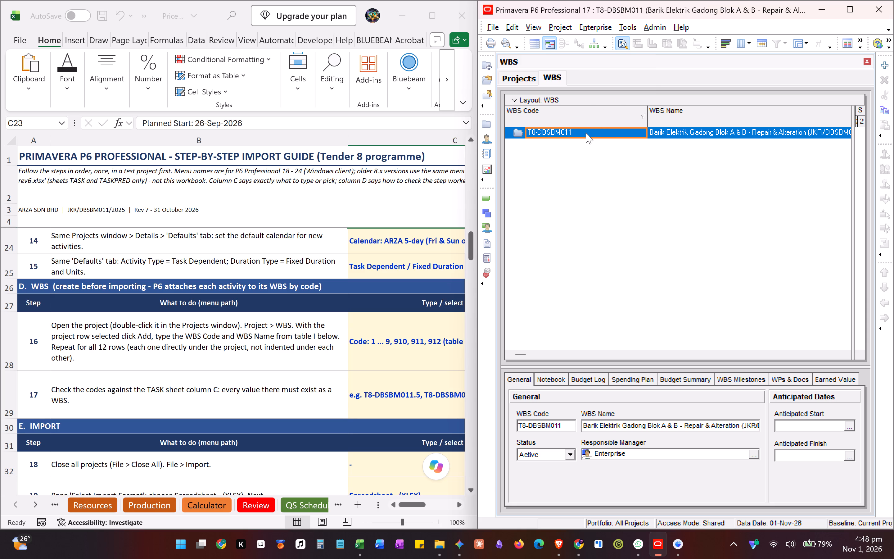
Read the exact entries and checks the guide gives for WBS steps 16 and 17.
left_click(354, 399)
left_click_drag(404, 506, 432, 506)
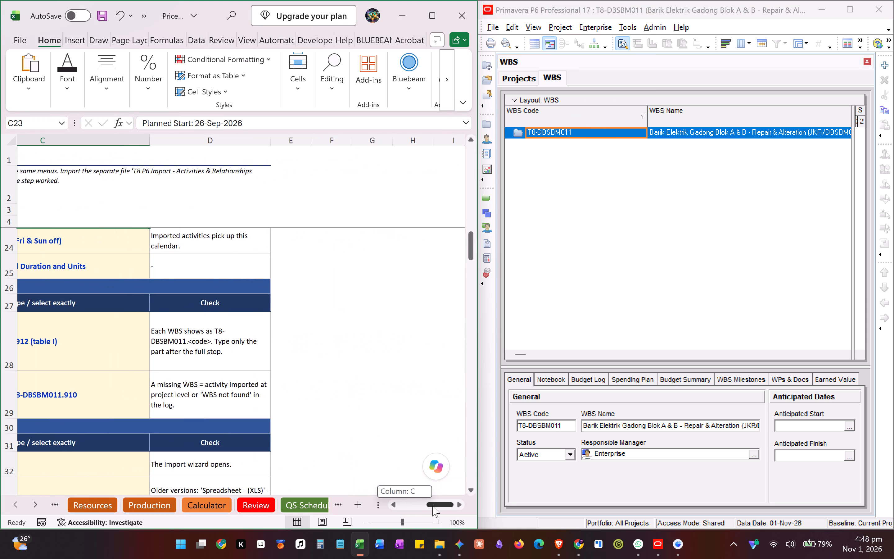
left_click_drag(432, 506, 420, 506)
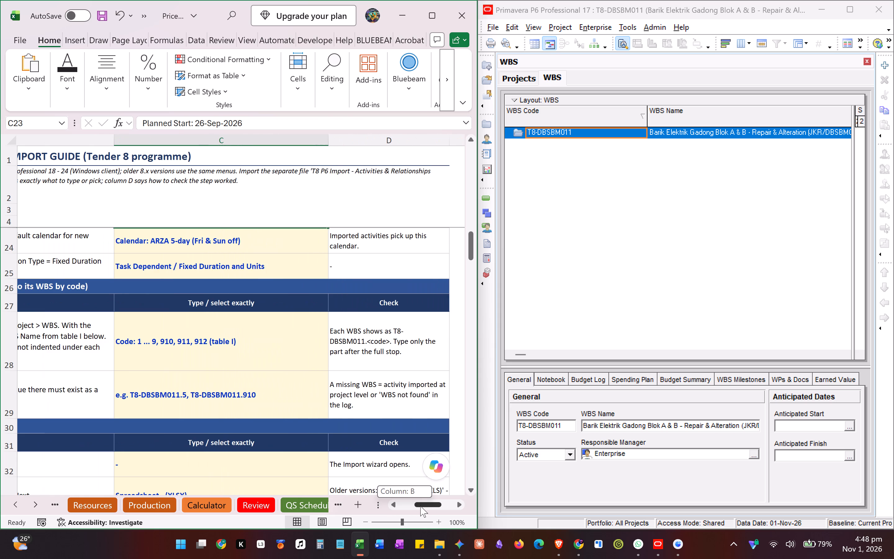
left_click_drag(420, 506, 409, 506)
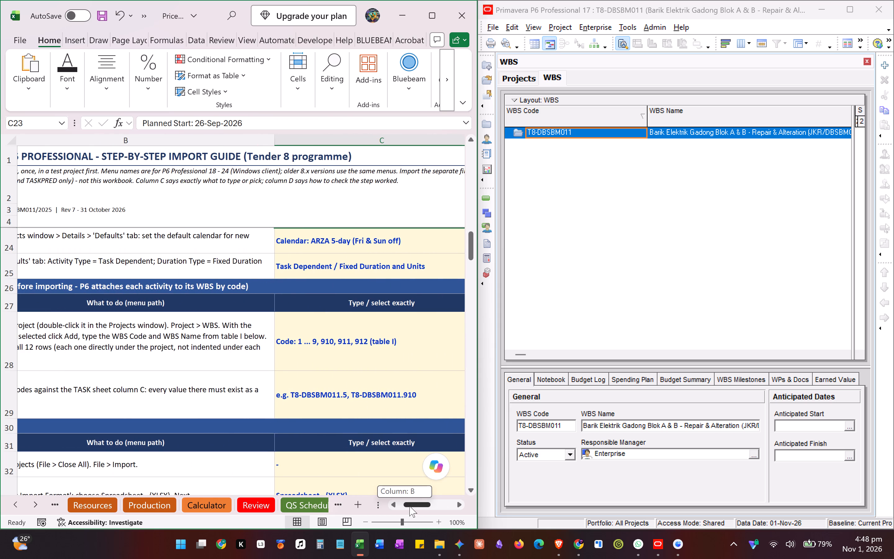
left_click_drag(409, 506, 413, 506)
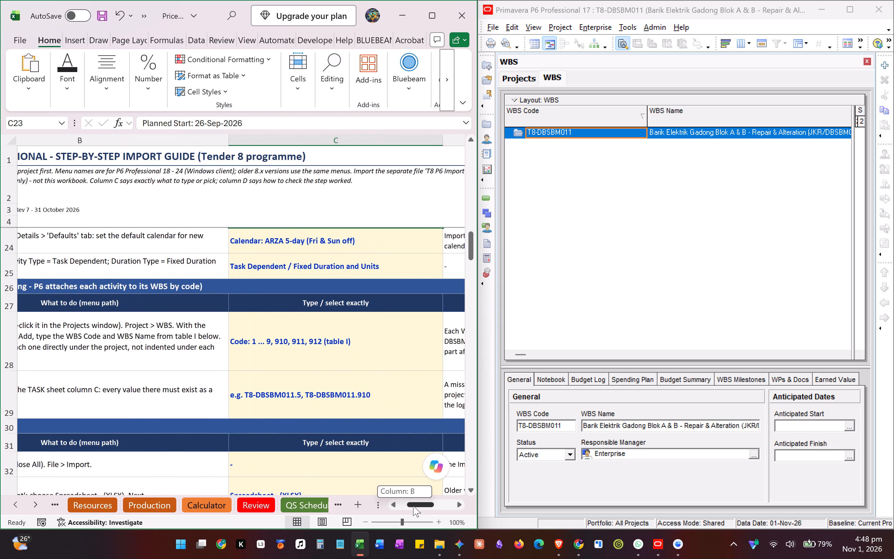
left_click_drag(413, 506, 422, 505)
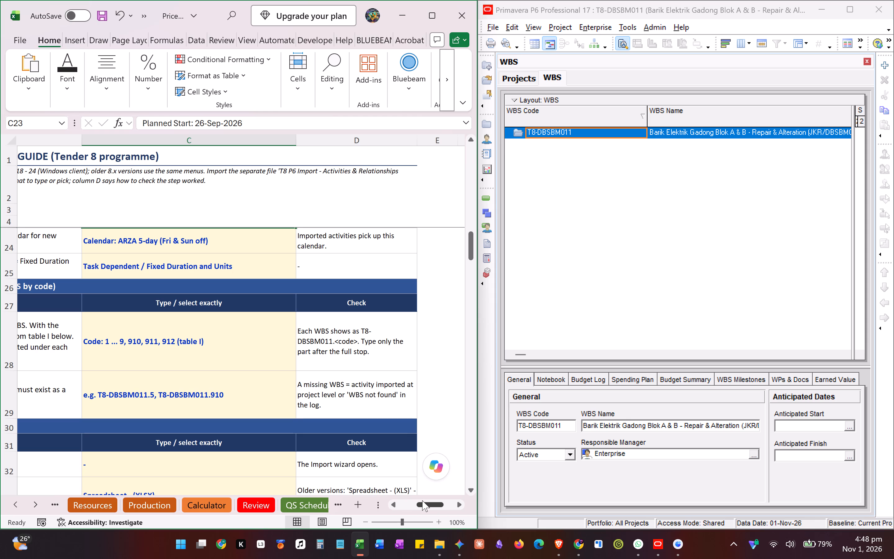
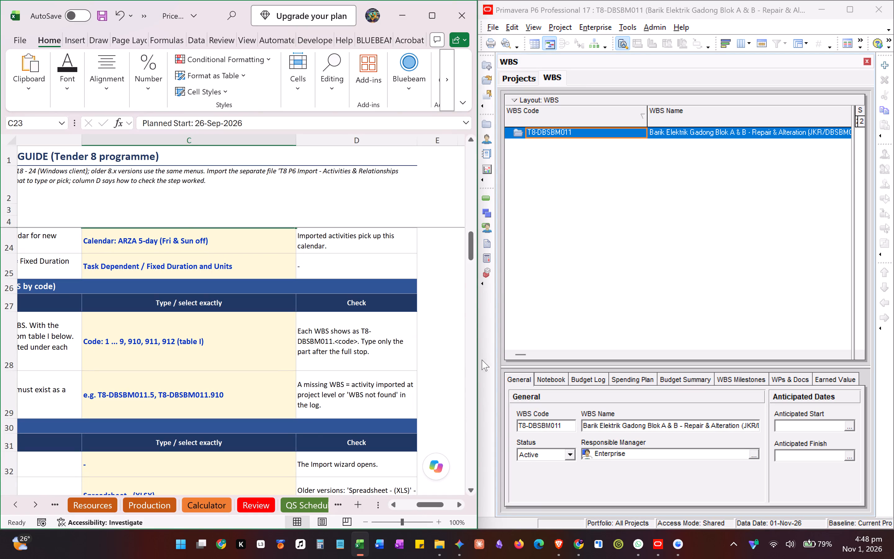
Switch to the guide workbook and review step 16 and table I for the WBS names and codes to create.
left_click(850, 11)
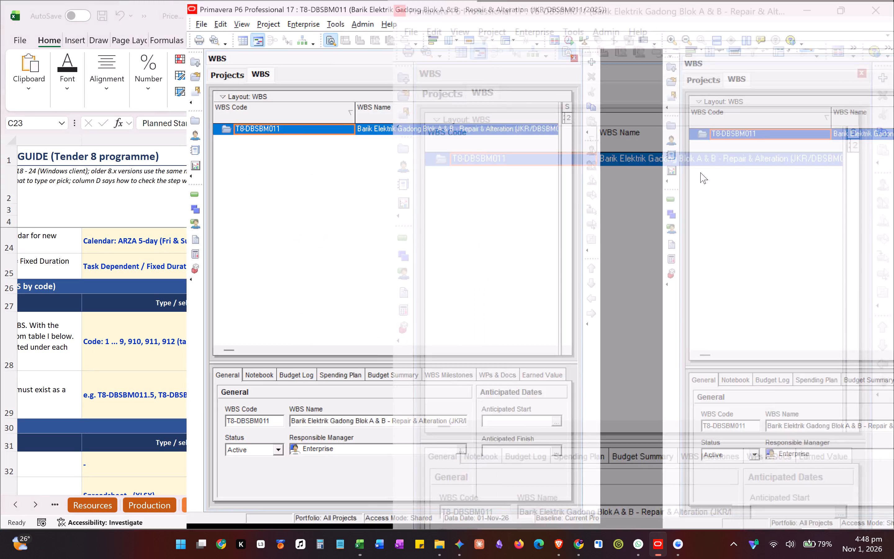
left_click(823, 6)
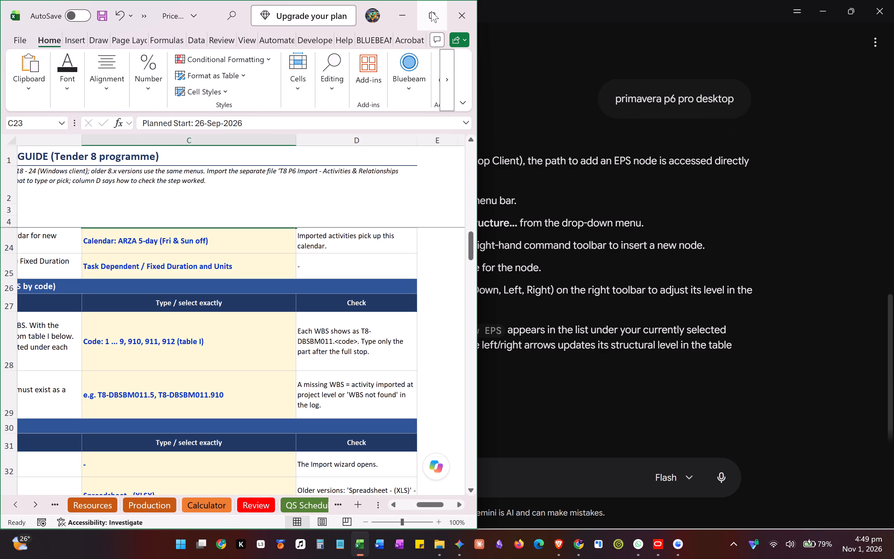
left_click(431, 10)
left_click_drag(744, 505, 663, 507)
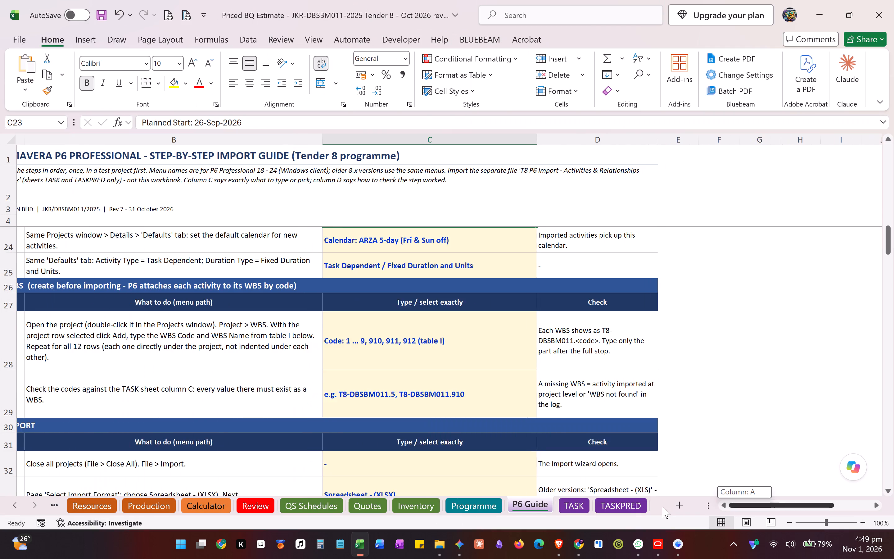
left_click_drag(663, 507, 517, 511)
left_click(141, 351)
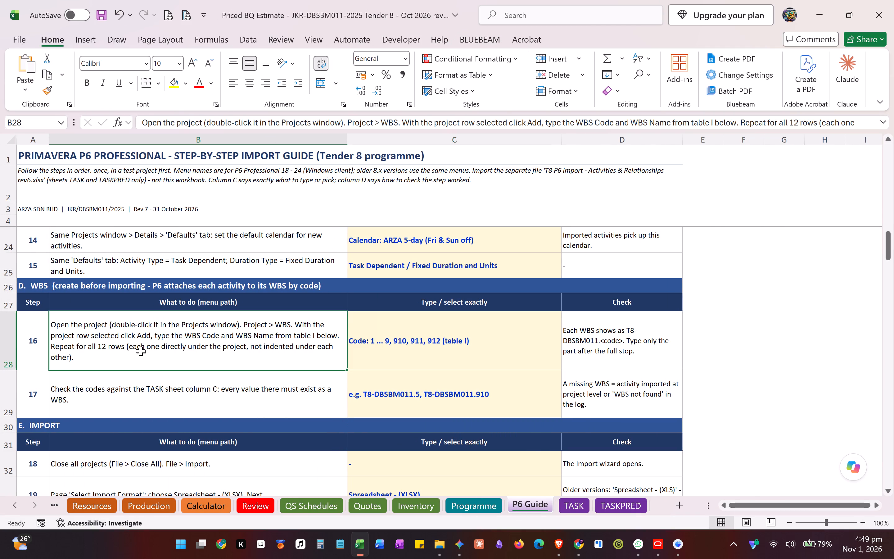
scroll(141, 351, "down", 8)
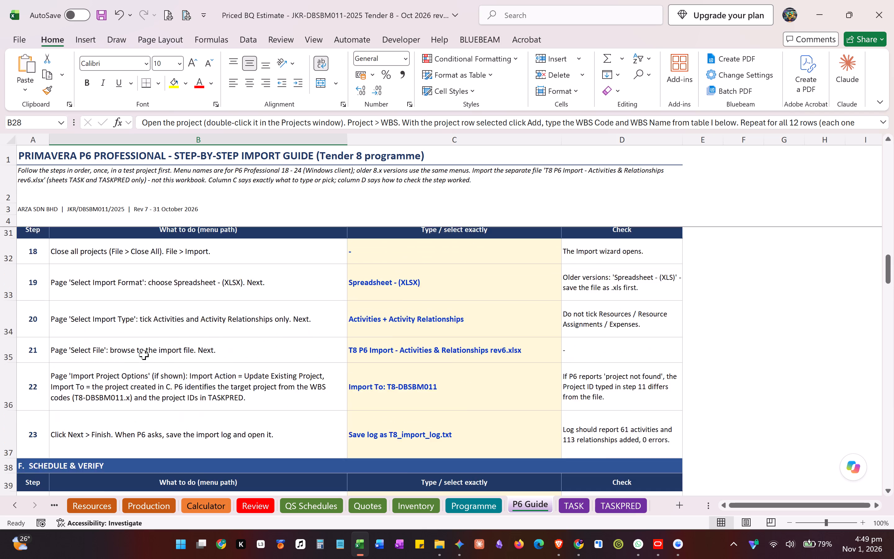
scroll(144, 355, "down", 2)
scroll(147, 358, "down", 20)
scroll(147, 358, "down", 5)
scroll(149, 368, "up", 2)
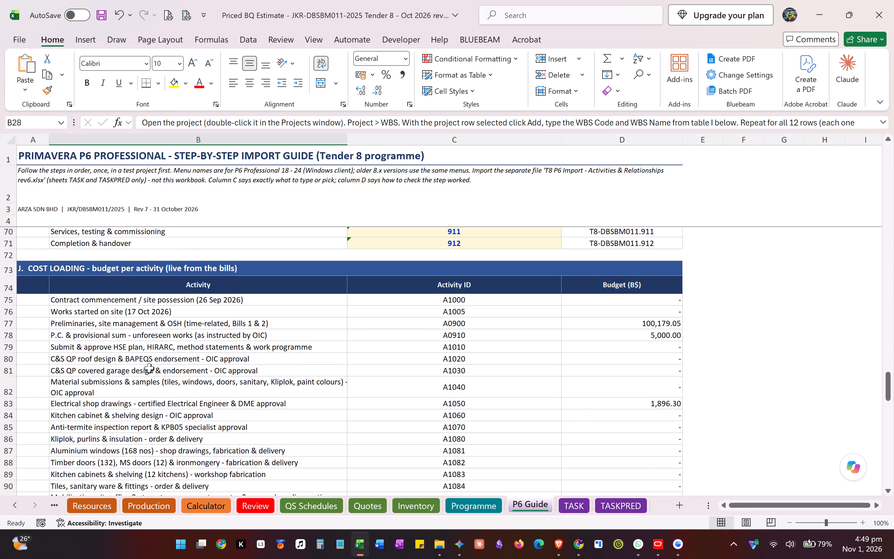
scroll(149, 368, "up", 4)
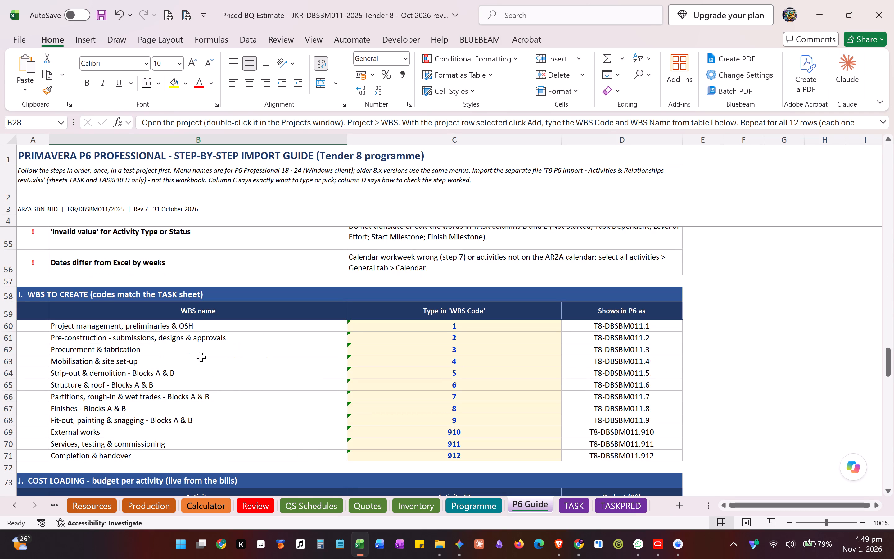
scroll(201, 357, "up", 15)
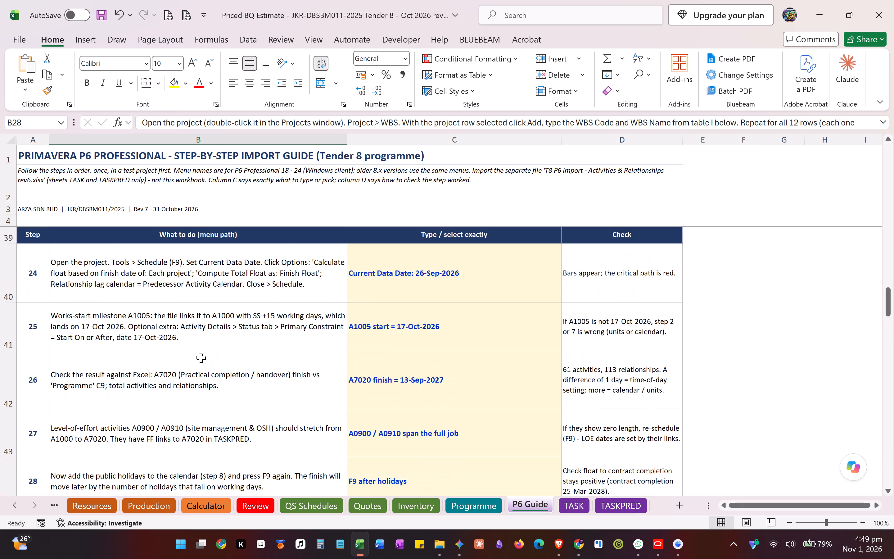
scroll(201, 357, "up", 11)
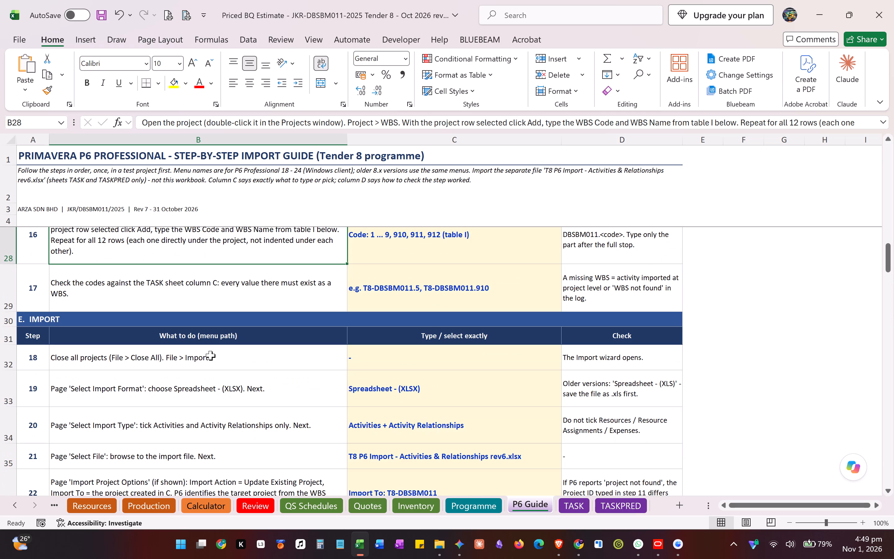
scroll(248, 366, "up", 4)
scroll(248, 366, "down", 1)
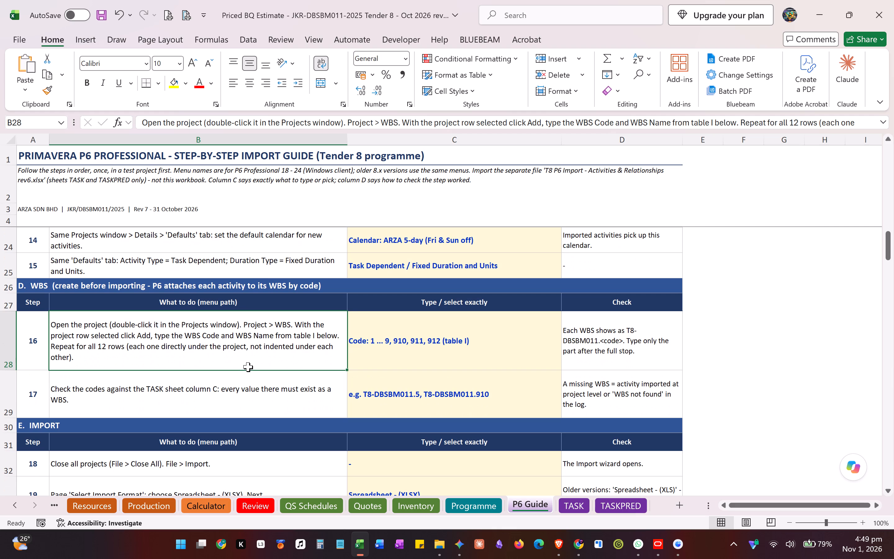
In Primavera P6, add four WBS elements directly under project T8-DBSBM011 with codes 1 to 4, keeping the default names.
key("alt+Tab")
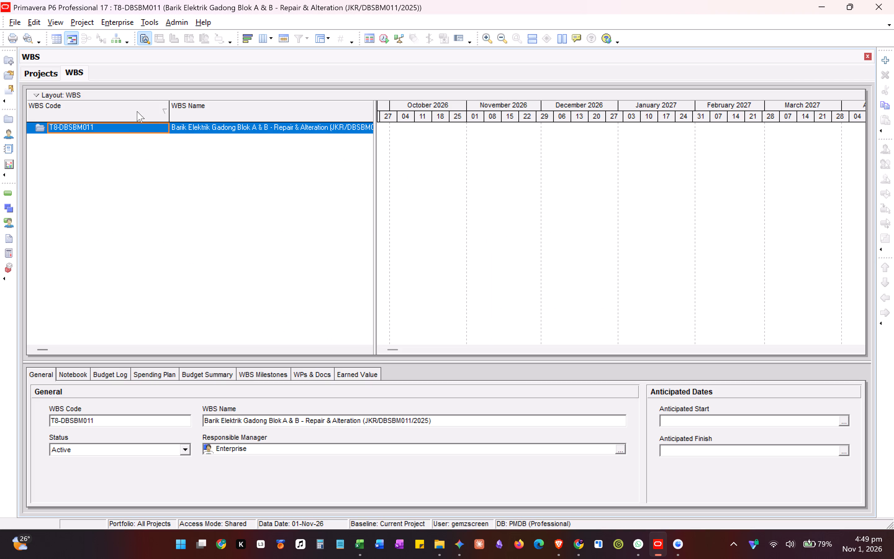
right_click(129, 129)
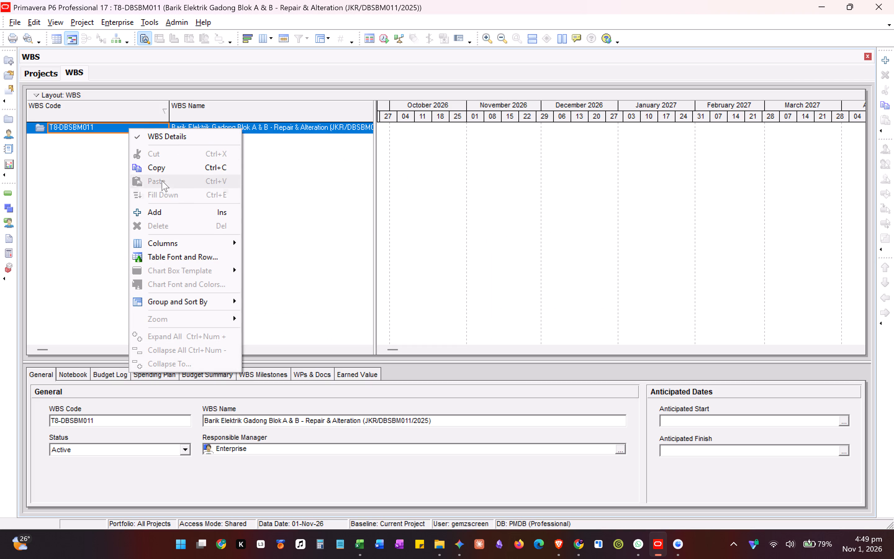
left_click(167, 213)
left_click(146, 169)
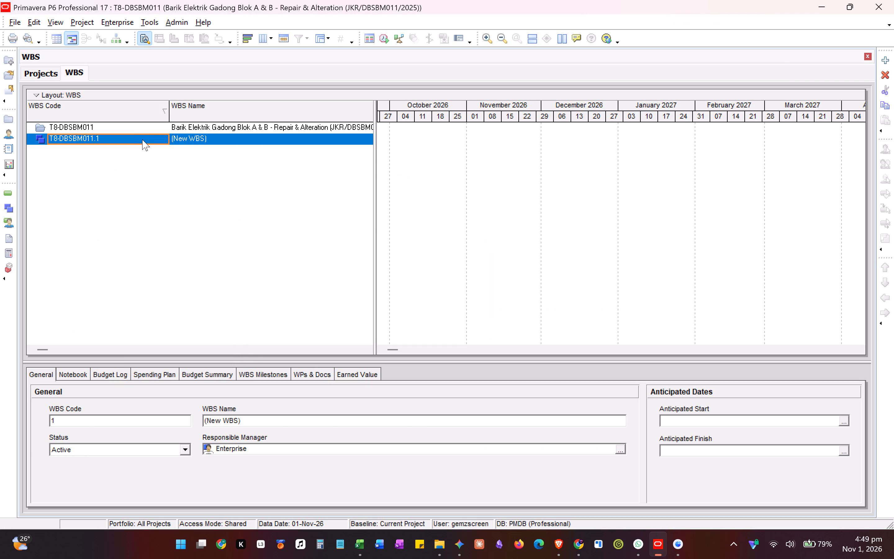
right_click(144, 125)
left_click(192, 211)
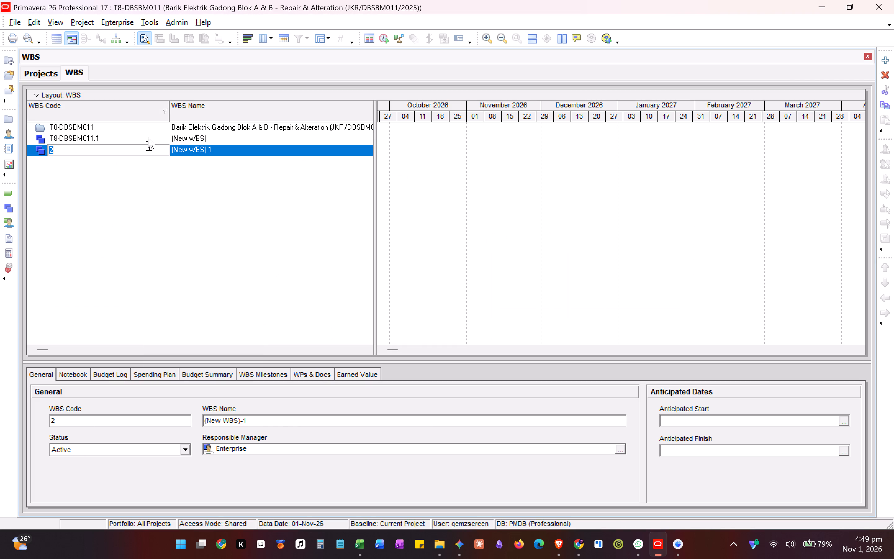
left_click(148, 130)
right_click(148, 130)
left_click(195, 210)
right_click(154, 132)
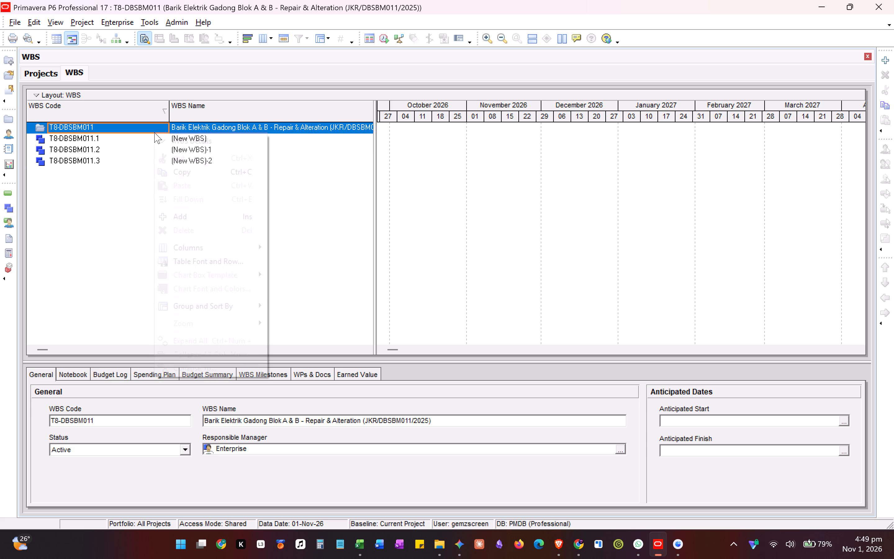
left_click(192, 211)
Add four more WBS elements directly under project T8-DBSBM011 with codes 5 to 8, keeping the default names.
right_click(147, 127)
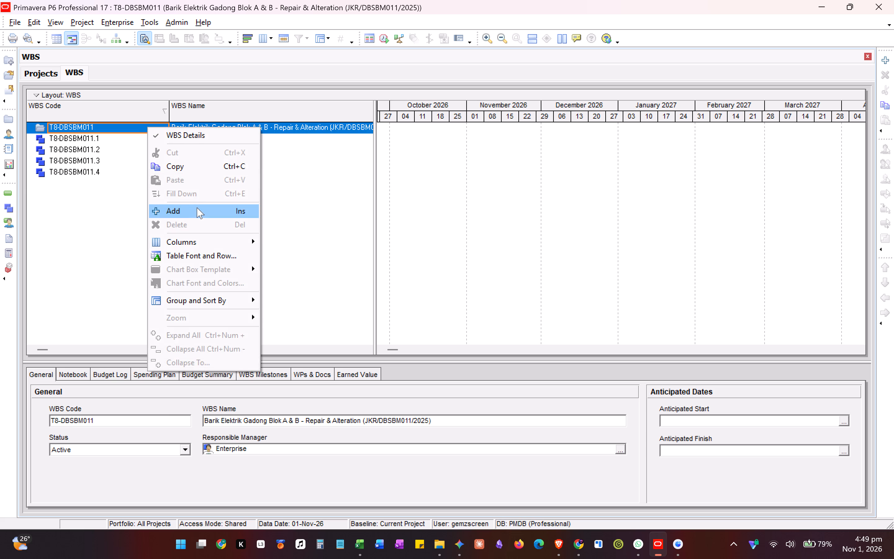
left_click(197, 207)
right_click(148, 130)
left_click(193, 210)
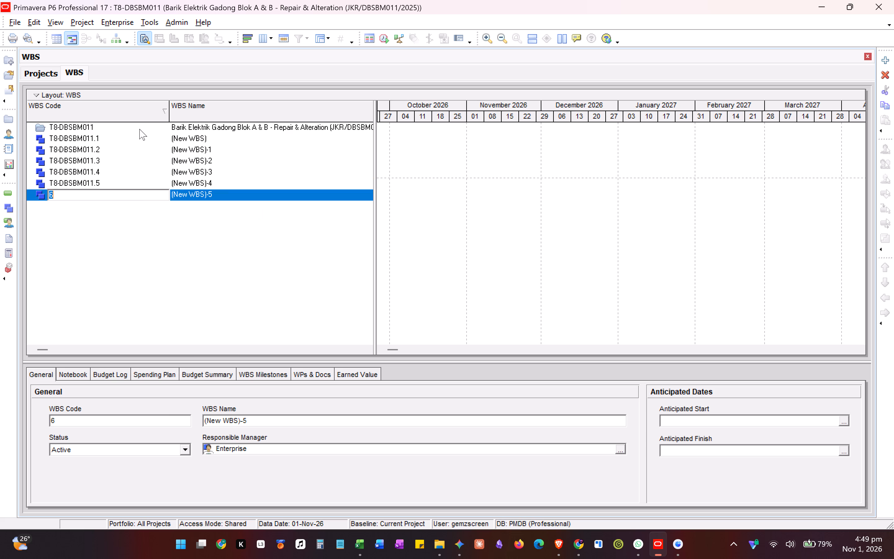
right_click(139, 129)
left_click(183, 214)
right_click(141, 127)
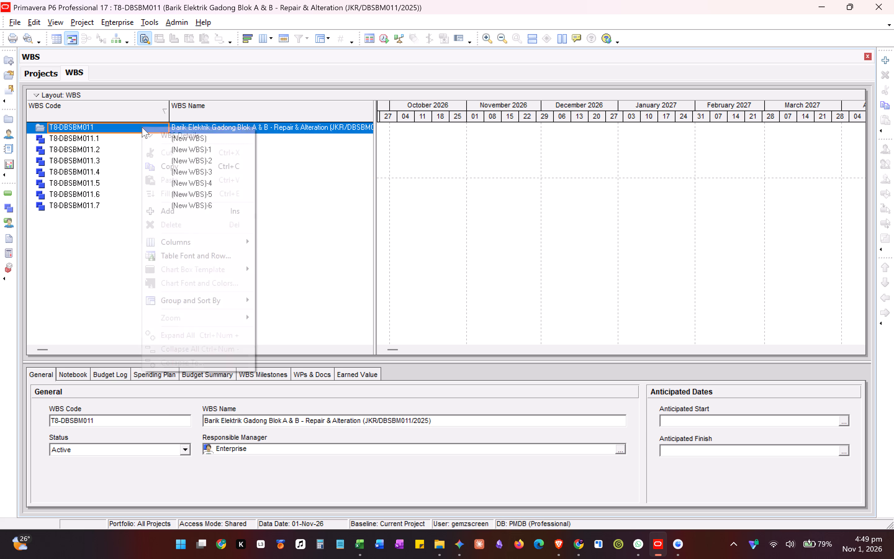
left_click(191, 205)
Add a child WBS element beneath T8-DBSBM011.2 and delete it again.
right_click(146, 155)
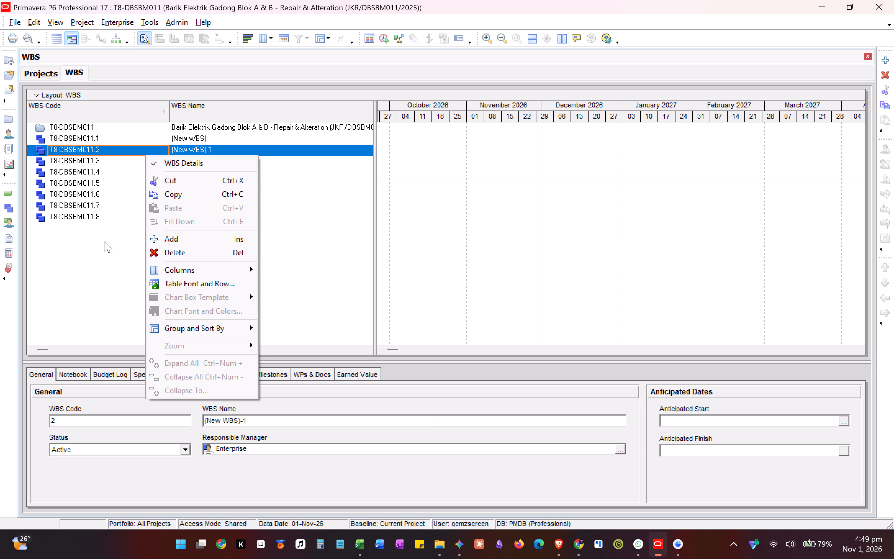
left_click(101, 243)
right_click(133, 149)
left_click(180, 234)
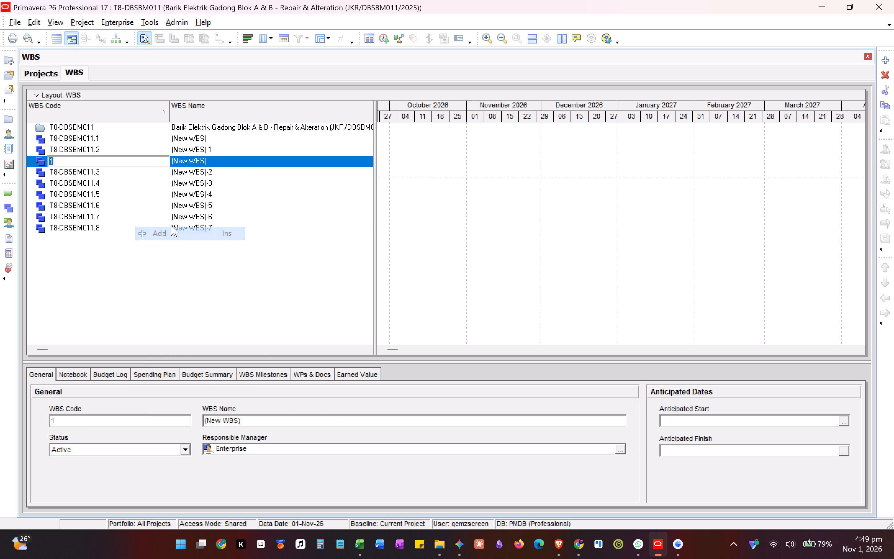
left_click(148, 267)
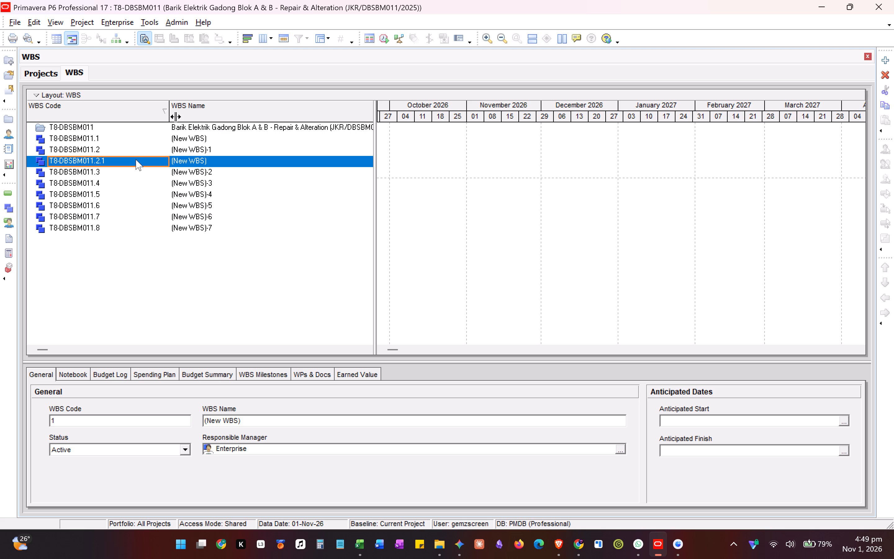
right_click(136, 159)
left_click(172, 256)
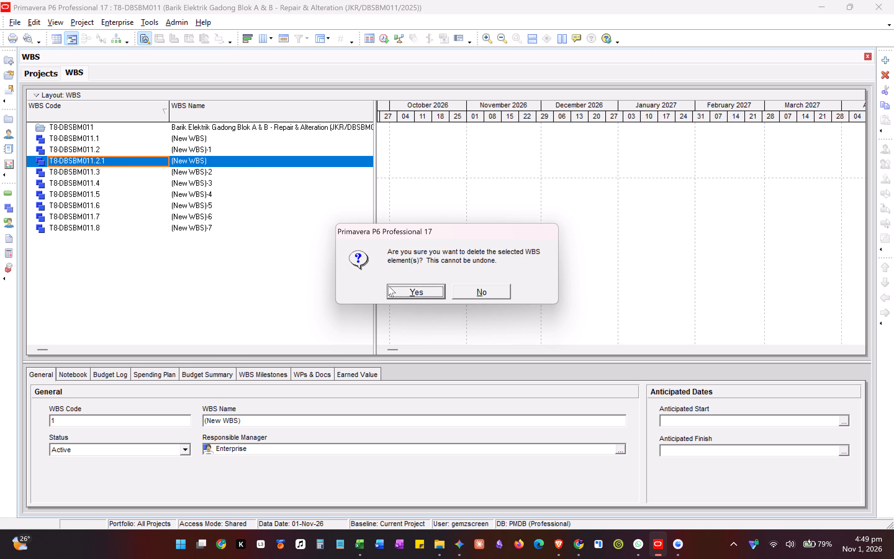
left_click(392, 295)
Add two more WBS elements directly under project T8-DBSBM011 with codes 9 and 10.
left_click(131, 125)
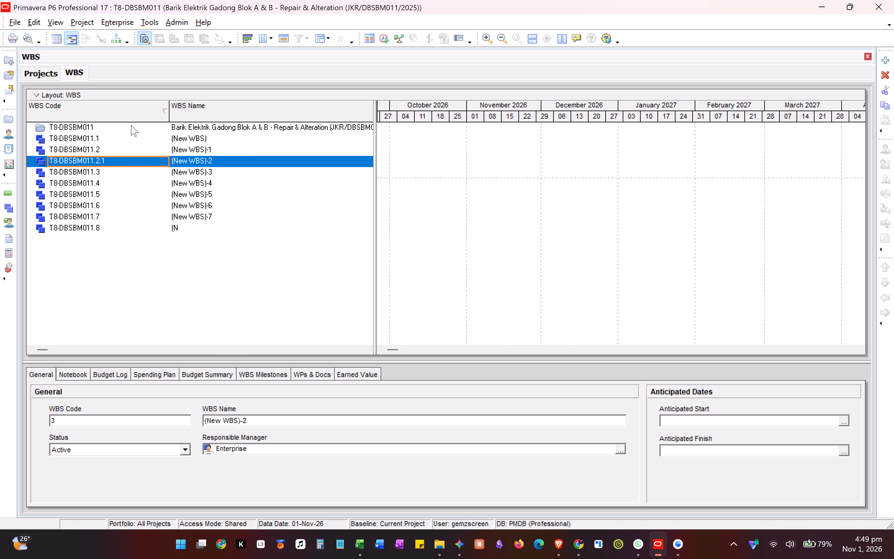
left_click(130, 127)
left_click(142, 228)
right_click(131, 130)
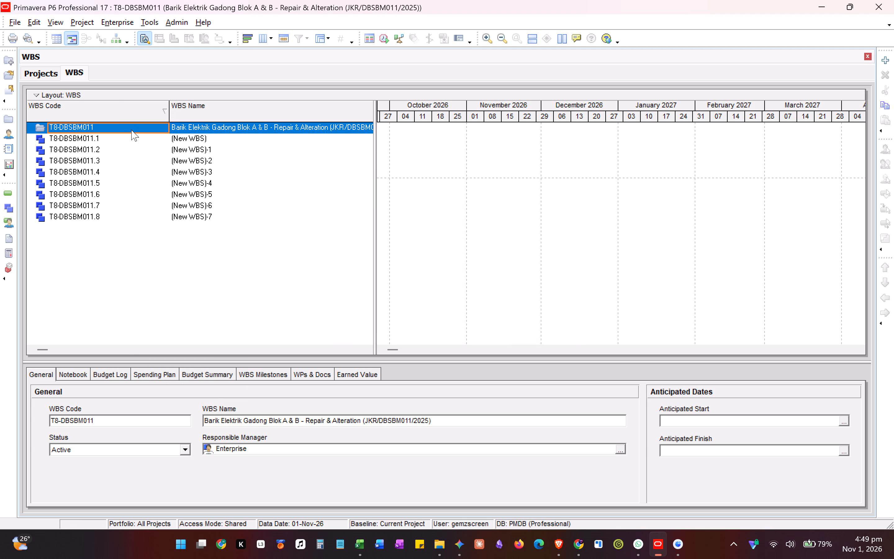
left_click(178, 209)
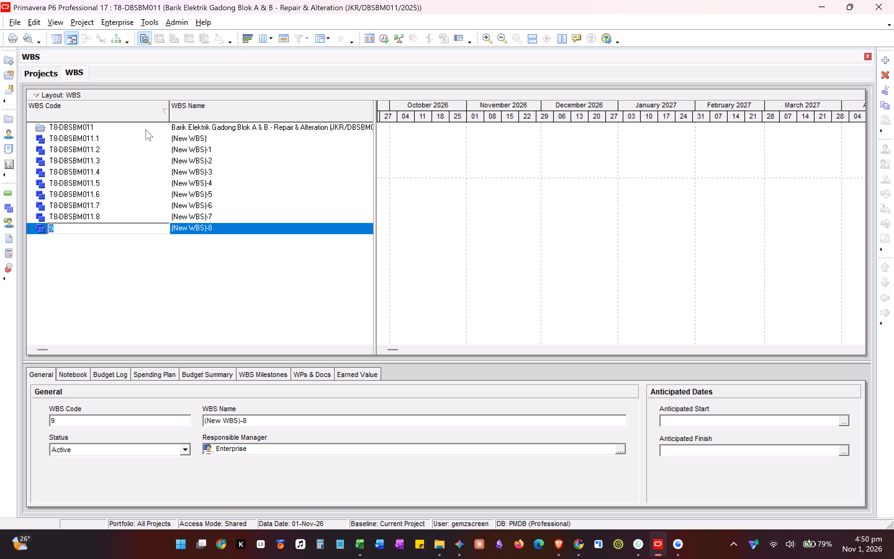
left_click(146, 128)
right_click(146, 128)
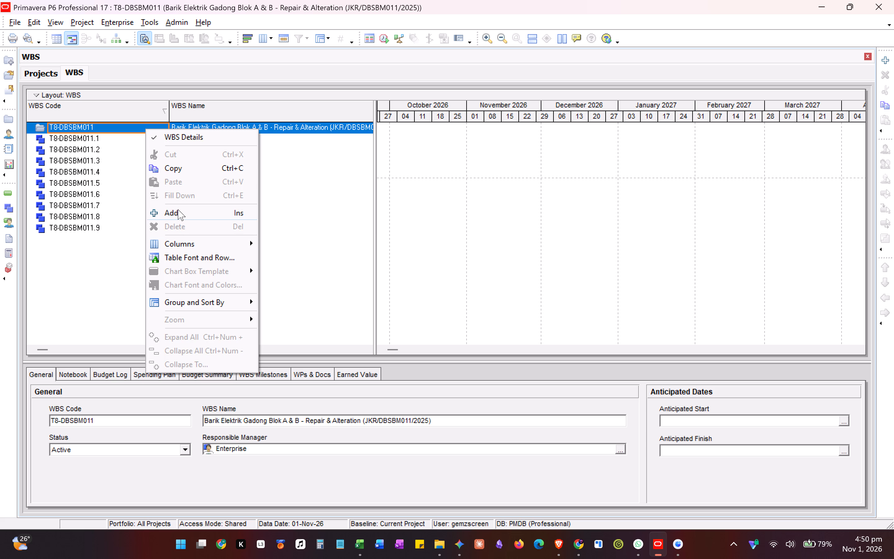
left_click(178, 209)
left_click(151, 323)
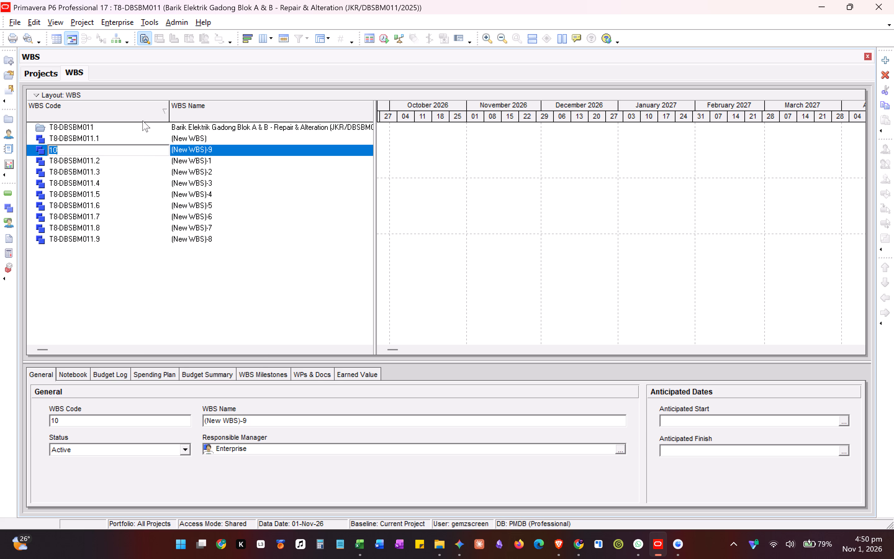
Show the WBS as a hierarchy and add elements with codes 11 and 12 directly under project T8-DBSBM011.
left_click(142, 120)
left_click(145, 117)
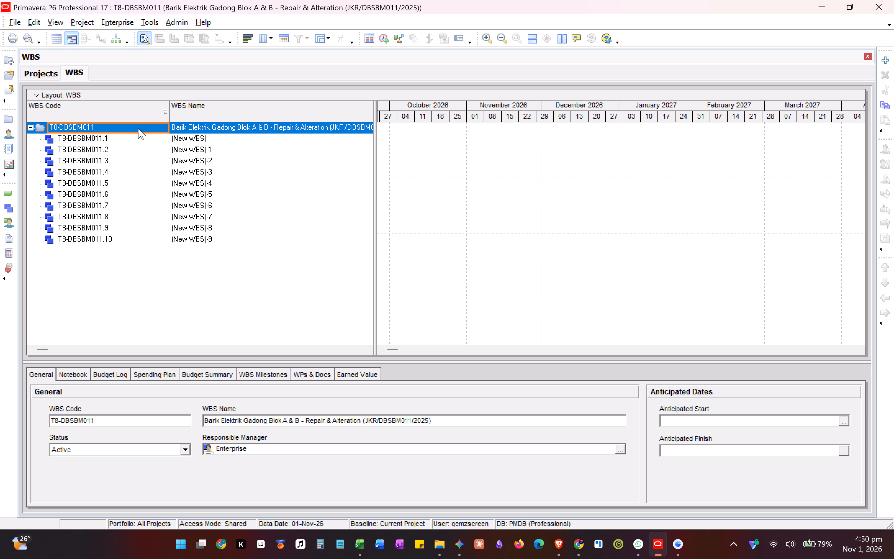
right_click(138, 128)
left_click(172, 211)
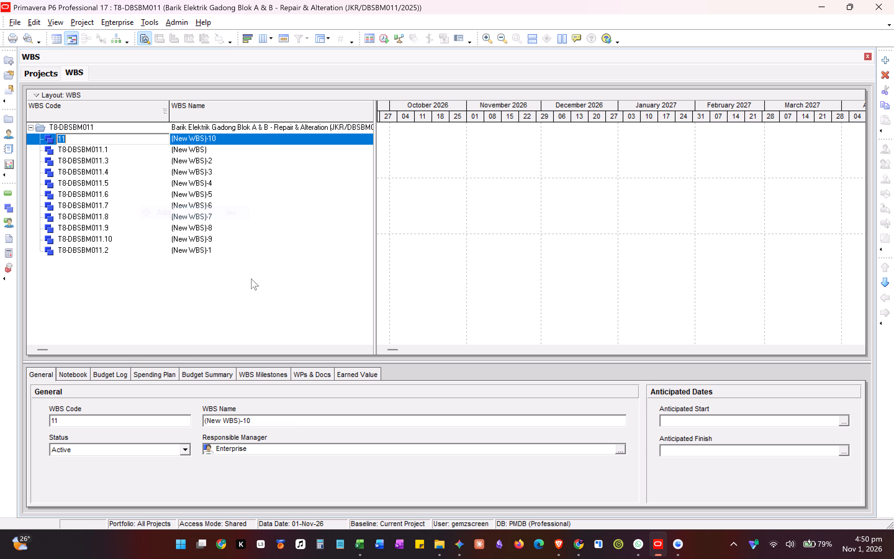
left_click(177, 299)
left_click(131, 126)
right_click(131, 126)
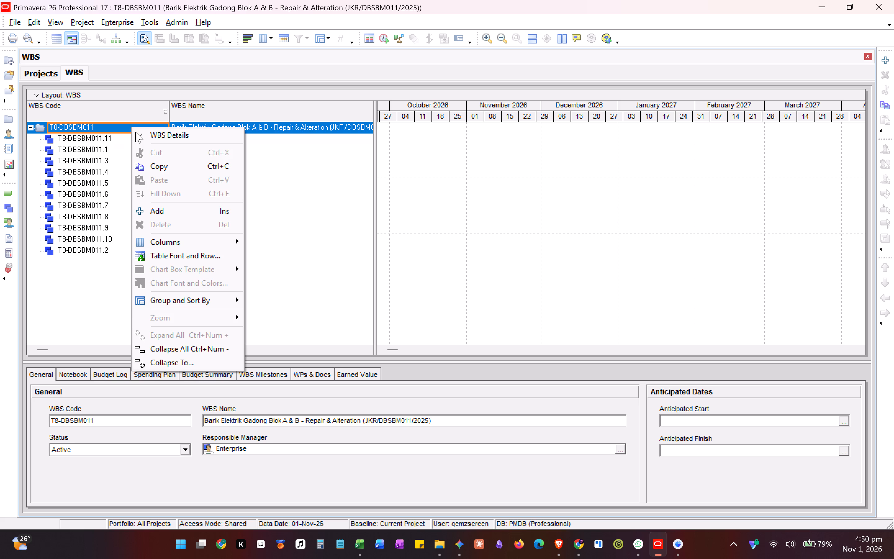
left_click(171, 213)
left_click(132, 288)
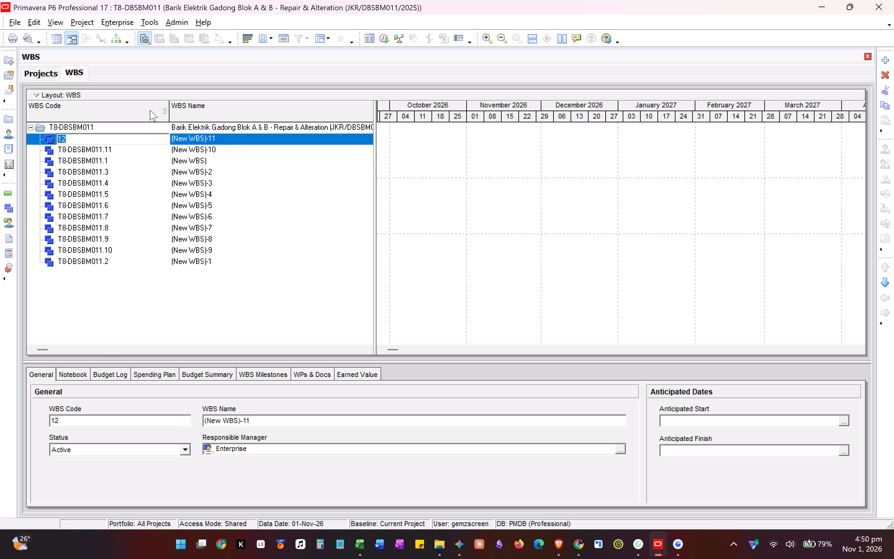
Sort the WBS list by WBS Code in ascending order, with project T8-DBSBM011 first.
left_click(150, 106)
left_click(150, 109)
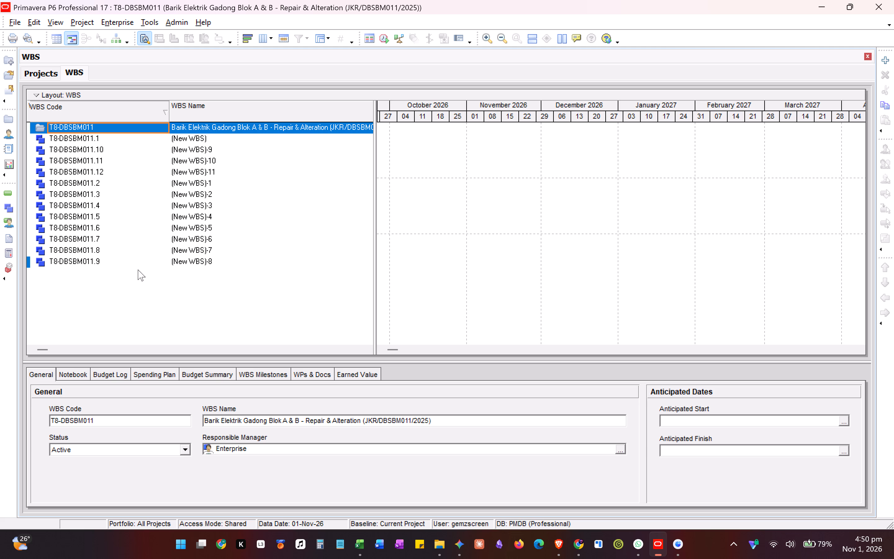
left_click(156, 109)
left_click(157, 112)
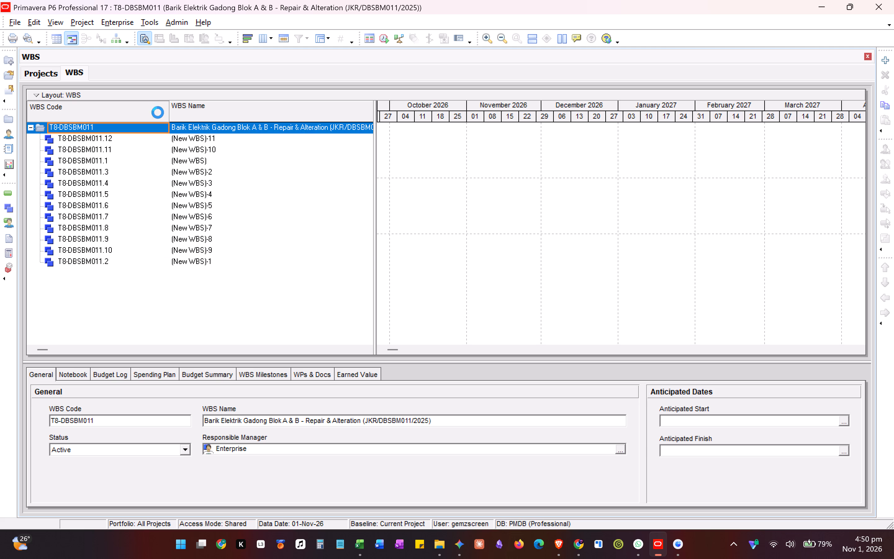
left_click(166, 113)
left_click(167, 111)
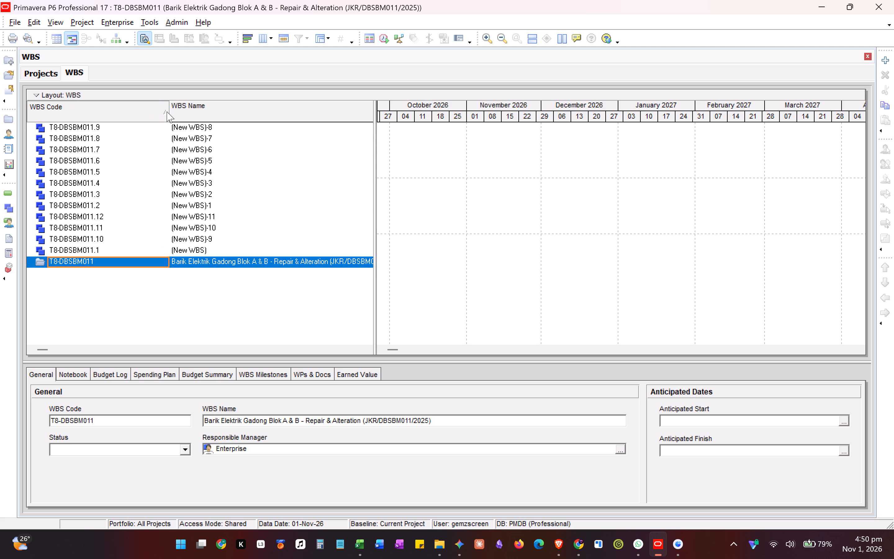
left_click(167, 111)
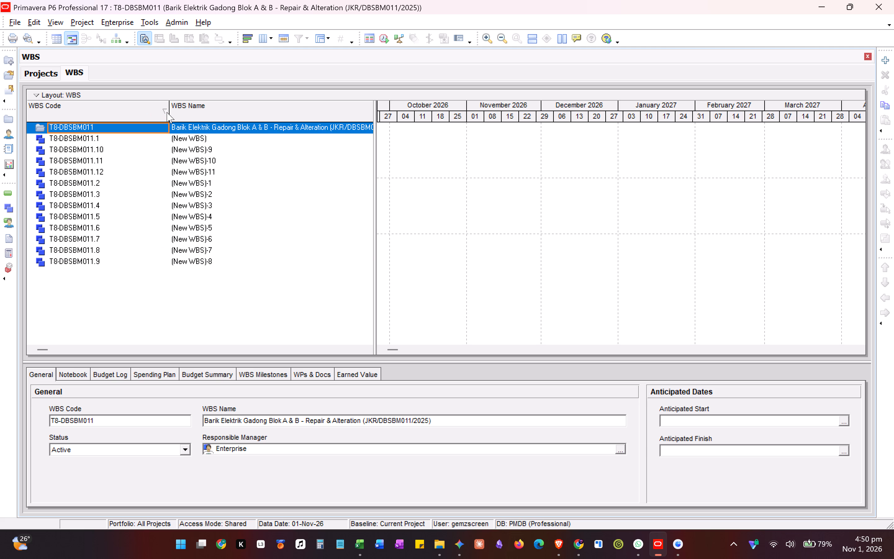
Return the WBS list from its sorted order to the hierarchy under project T8-DBSBM011.
left_click(167, 112)
left_click(167, 112)
left_click(167, 112)
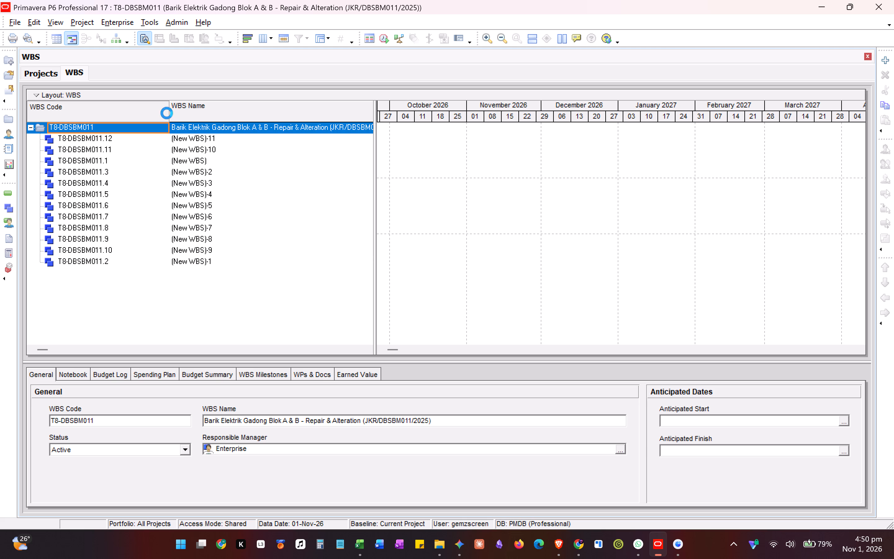
left_click(167, 113)
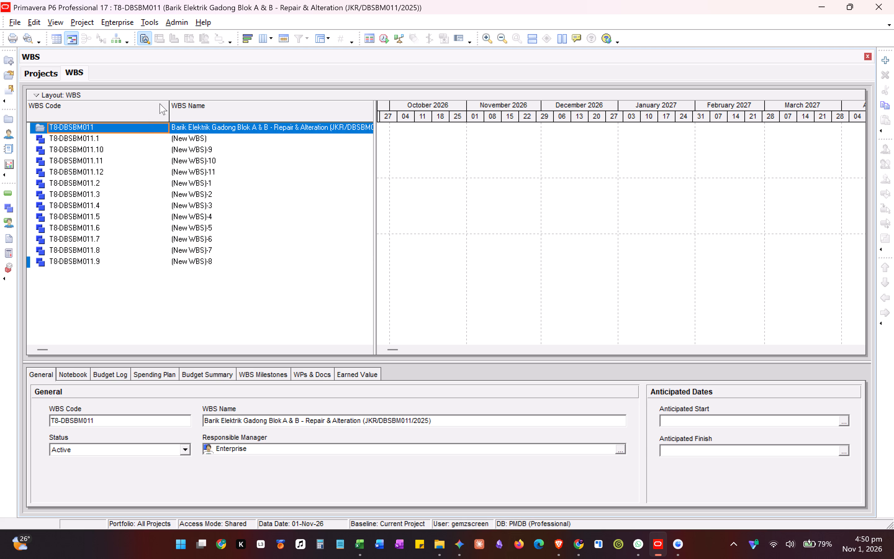
left_click(165, 108)
left_click(138, 311)
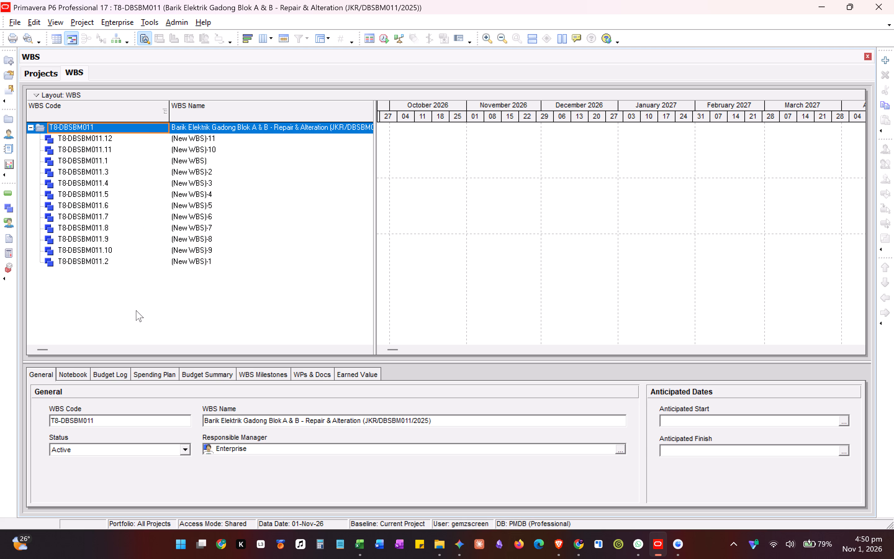
Check the required WBS codes in the Excel P6 Guide's step 16, and change T8-DBSBM011.11's WBS Name in Primavera P6 to (New WBS)-910.
key("alt+Tab")
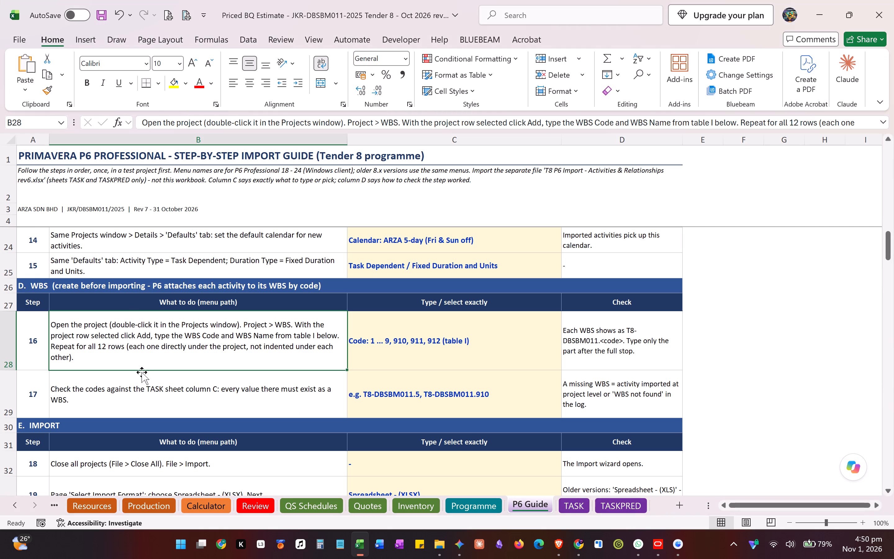
left_click(148, 383)
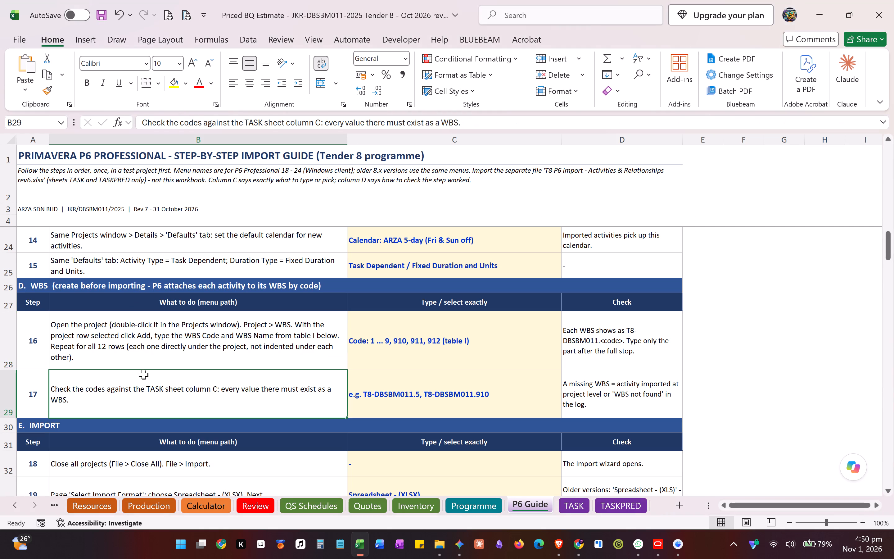
left_click(391, 359)
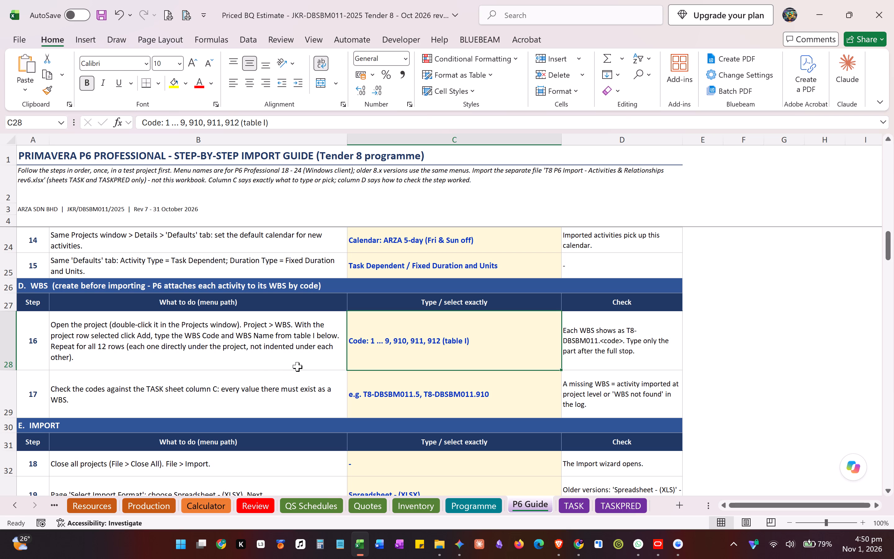
key("alt+Tab")
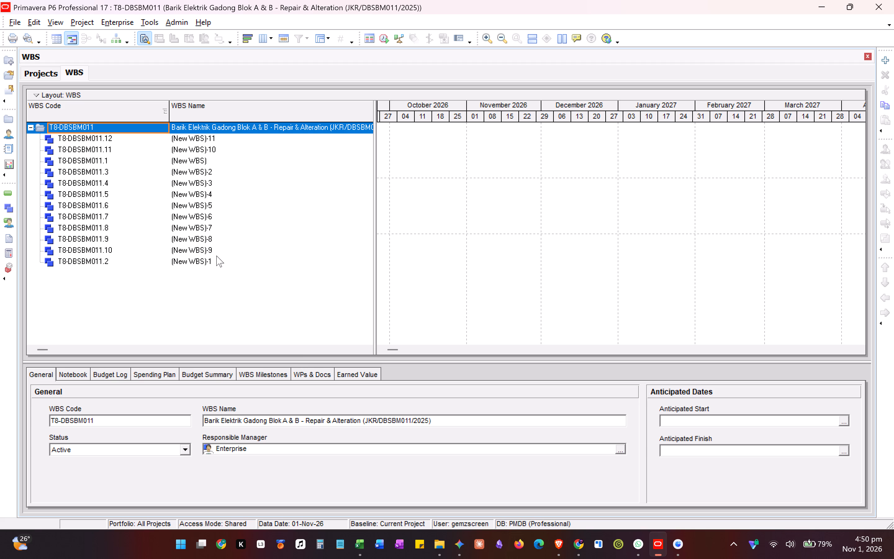
left_click(213, 143)
left_click(214, 148)
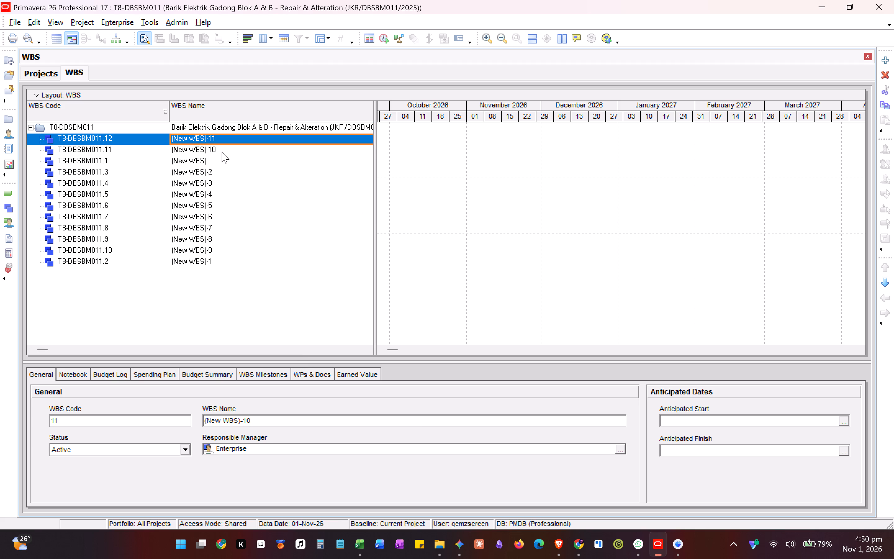
double_click(216, 149)
key("BackSpace")
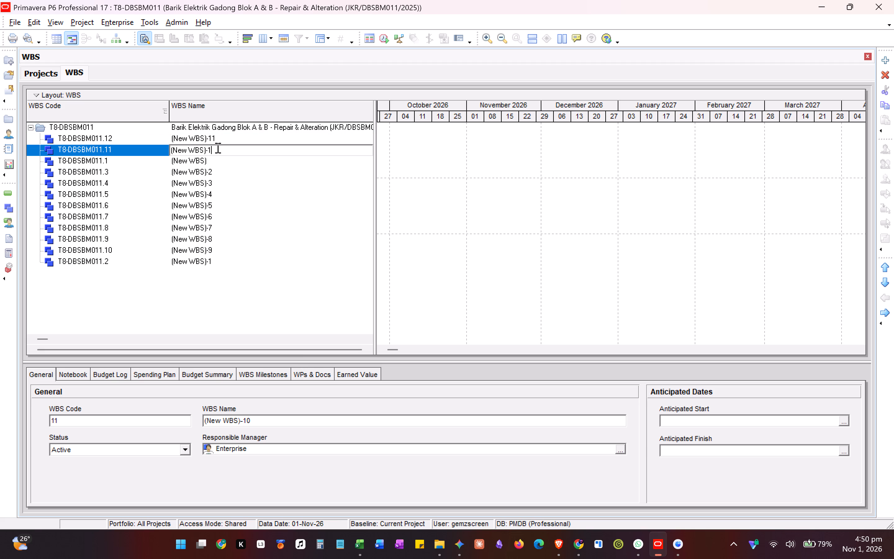
key("BackSpace")
type("910")
Change the WBS Name of element T8-DBSBM011.12 to (New WBS)-911.
left_click(222, 139)
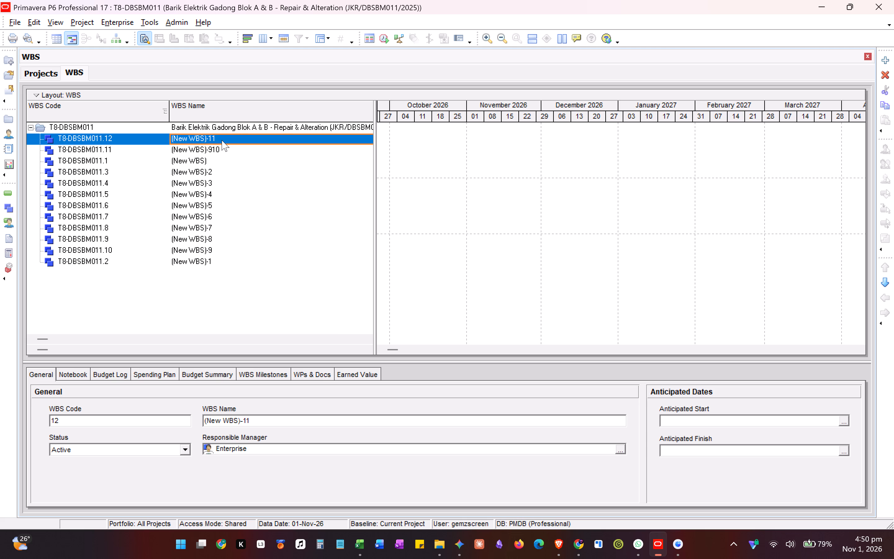
double_click(222, 140)
key("BackSpace")
key("BackSpace")
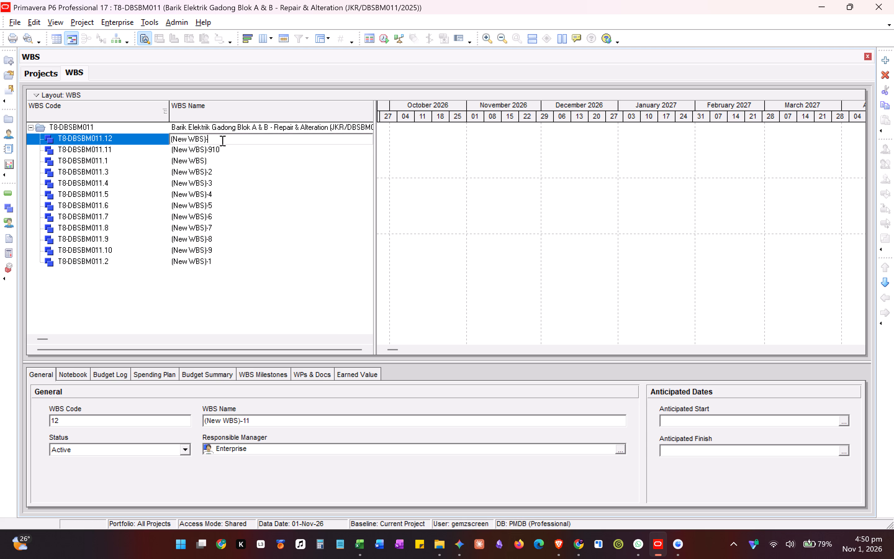
type("911")
left_click(238, 287)
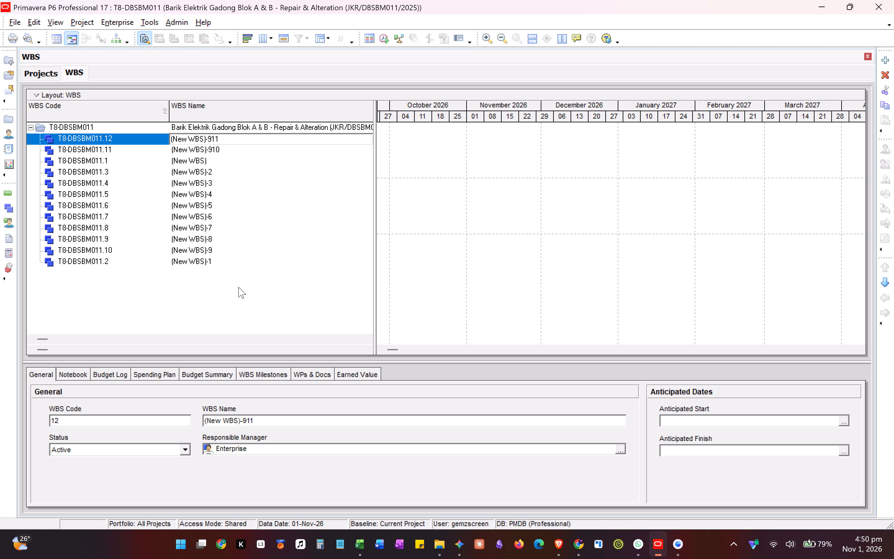
Add another WBS element with code 13 directly under project T8-DBSBM011 and name it (New WBS)-912.
left_click(115, 124)
right_click(115, 124)
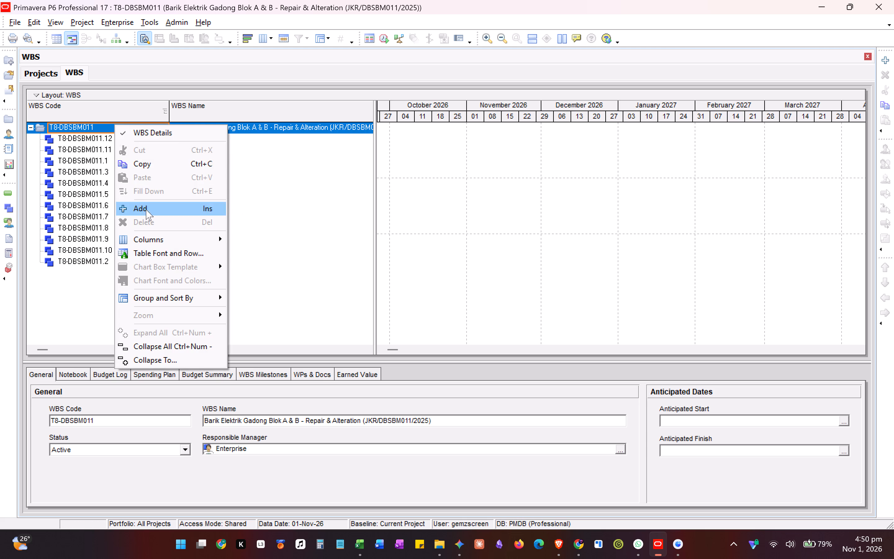
left_click(146, 209)
double_click(210, 139)
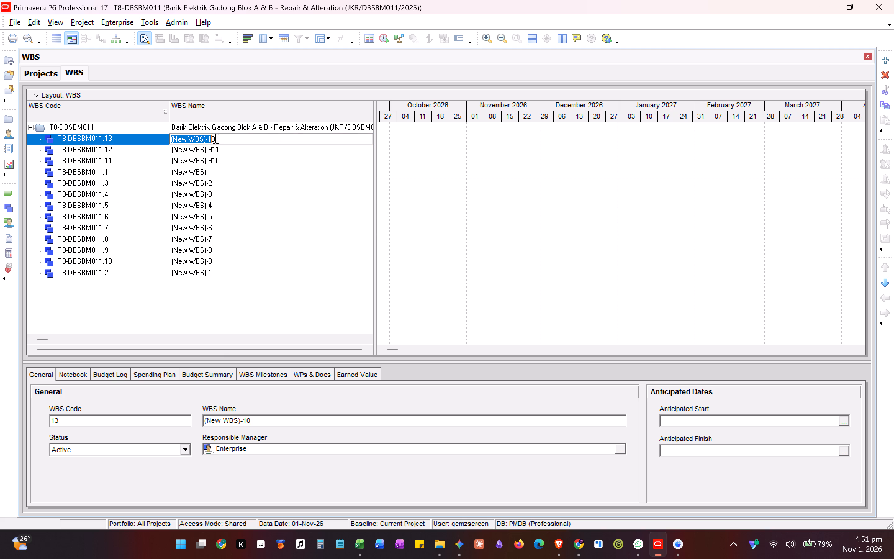
left_click(215, 138)
key("BackSpace")
key("BackSpace")
type("912")
left_click(187, 298)
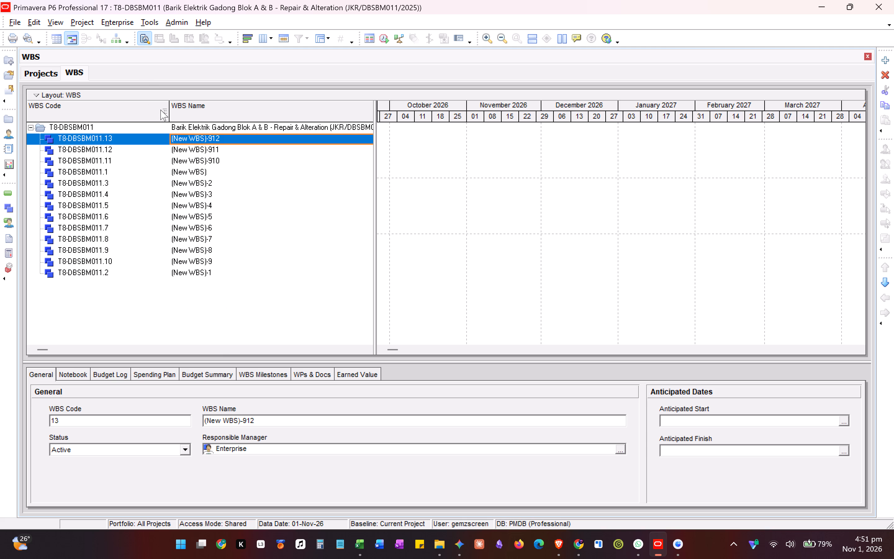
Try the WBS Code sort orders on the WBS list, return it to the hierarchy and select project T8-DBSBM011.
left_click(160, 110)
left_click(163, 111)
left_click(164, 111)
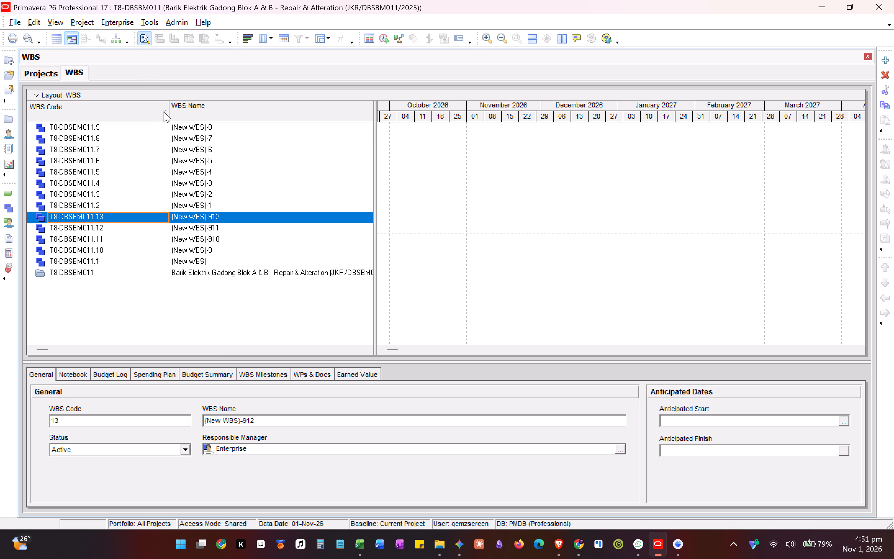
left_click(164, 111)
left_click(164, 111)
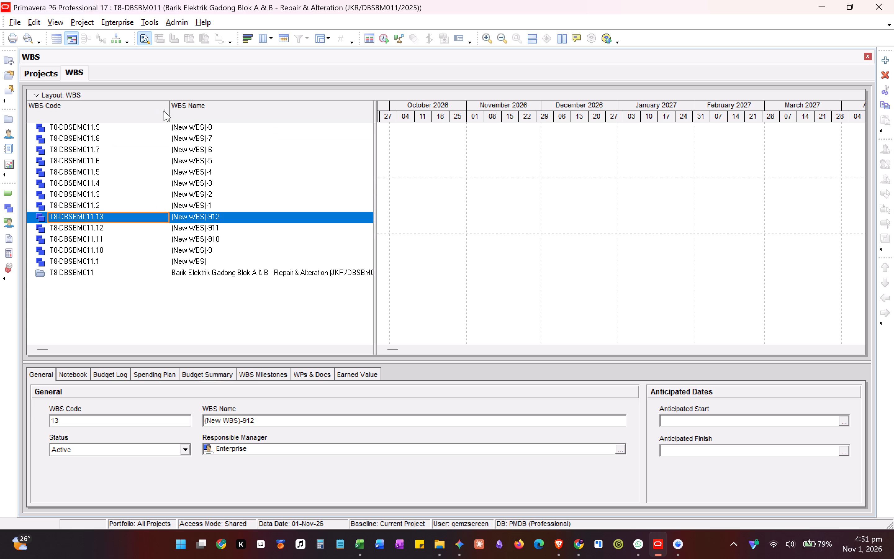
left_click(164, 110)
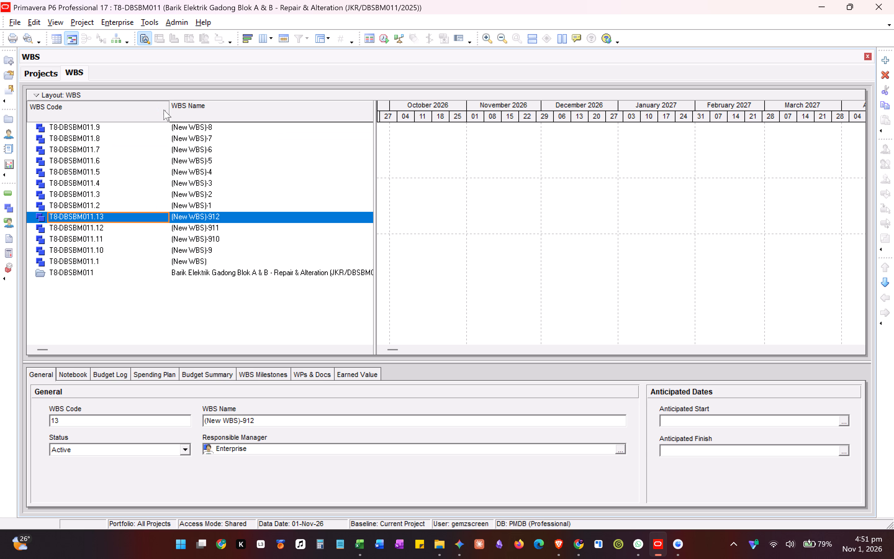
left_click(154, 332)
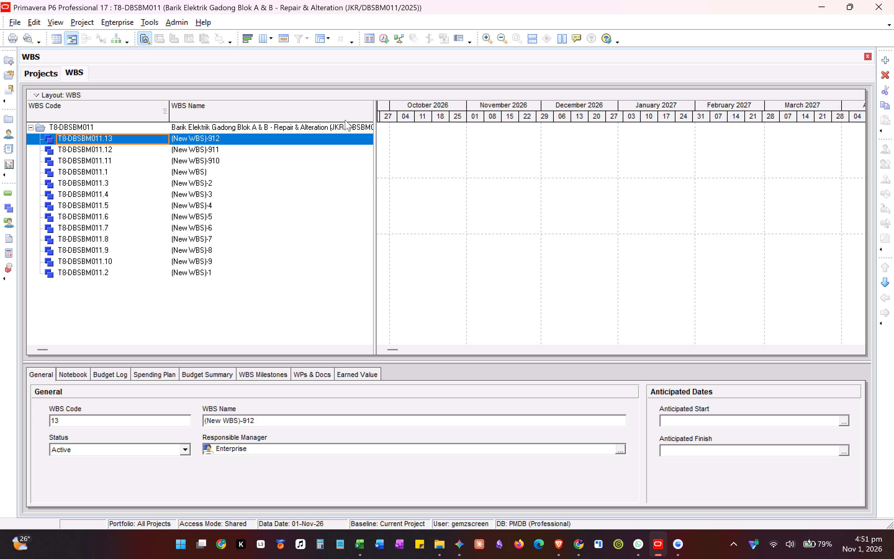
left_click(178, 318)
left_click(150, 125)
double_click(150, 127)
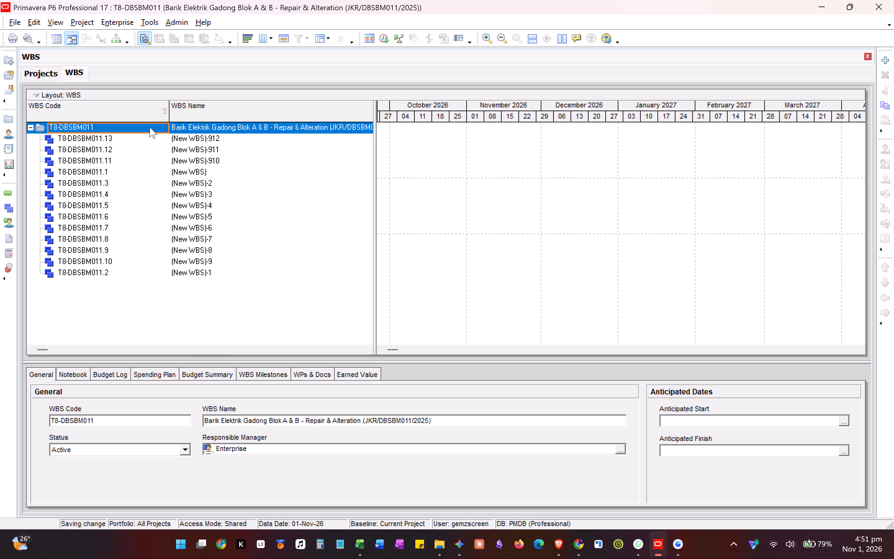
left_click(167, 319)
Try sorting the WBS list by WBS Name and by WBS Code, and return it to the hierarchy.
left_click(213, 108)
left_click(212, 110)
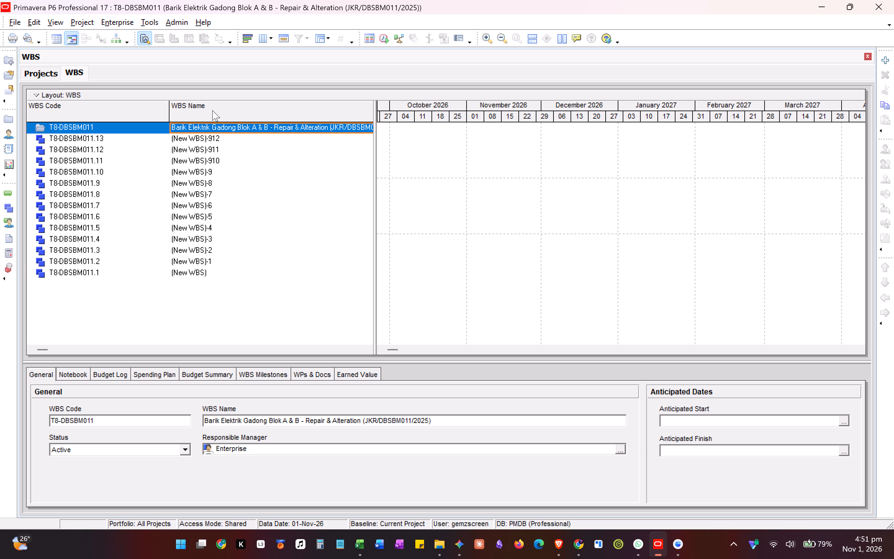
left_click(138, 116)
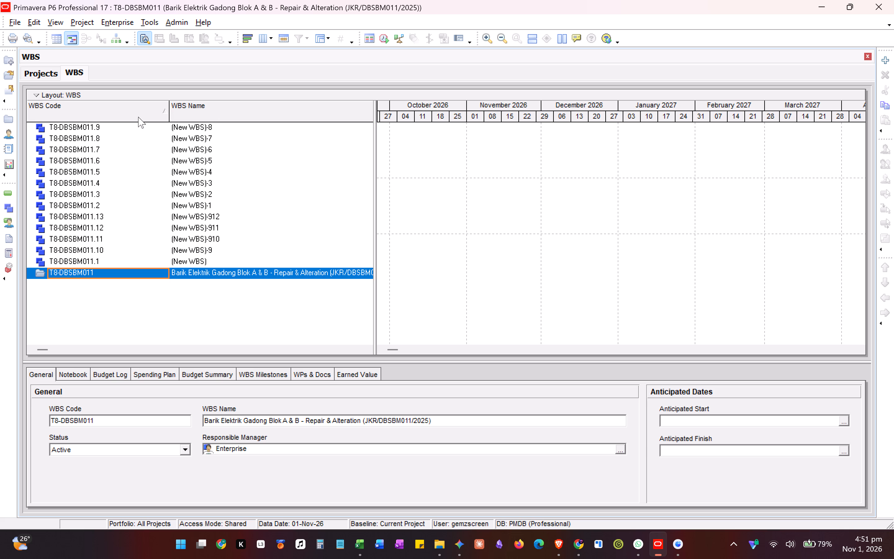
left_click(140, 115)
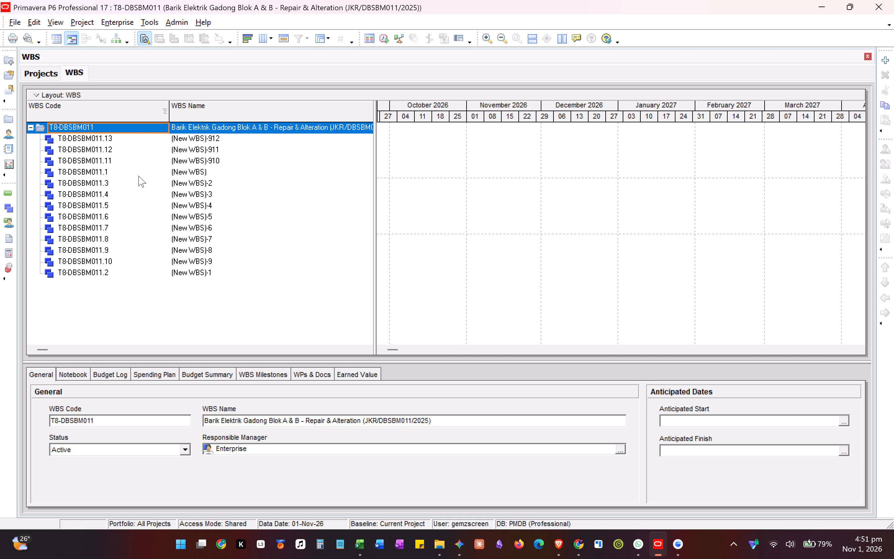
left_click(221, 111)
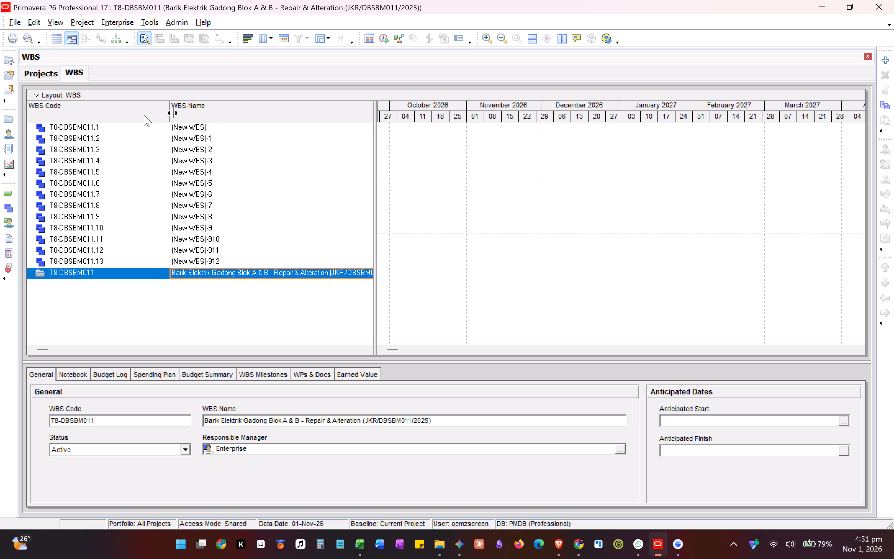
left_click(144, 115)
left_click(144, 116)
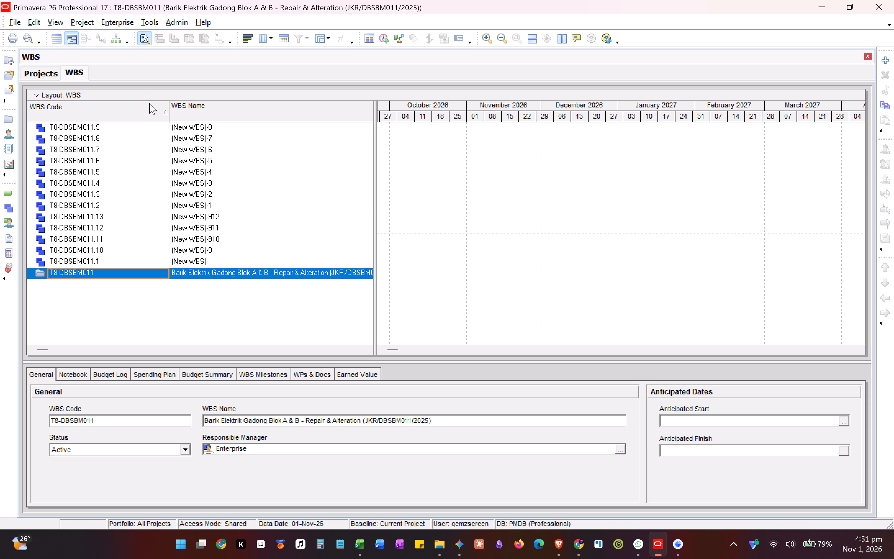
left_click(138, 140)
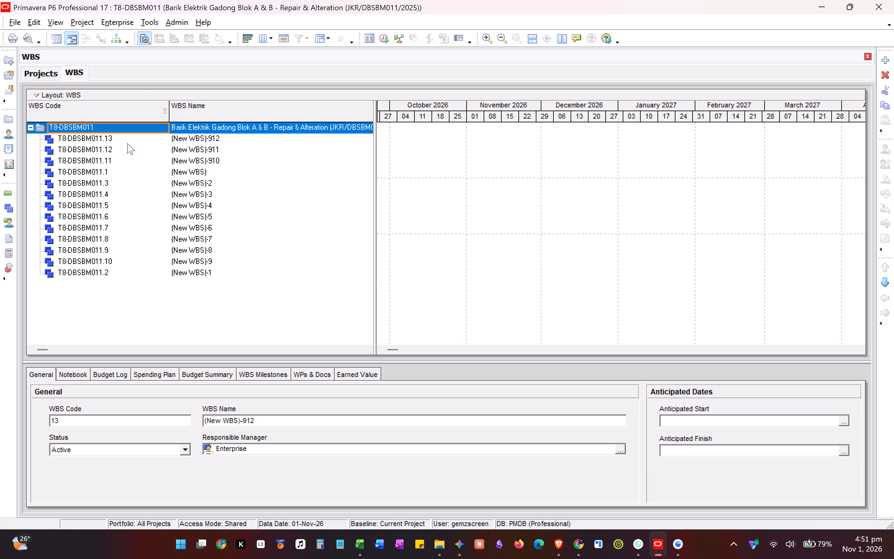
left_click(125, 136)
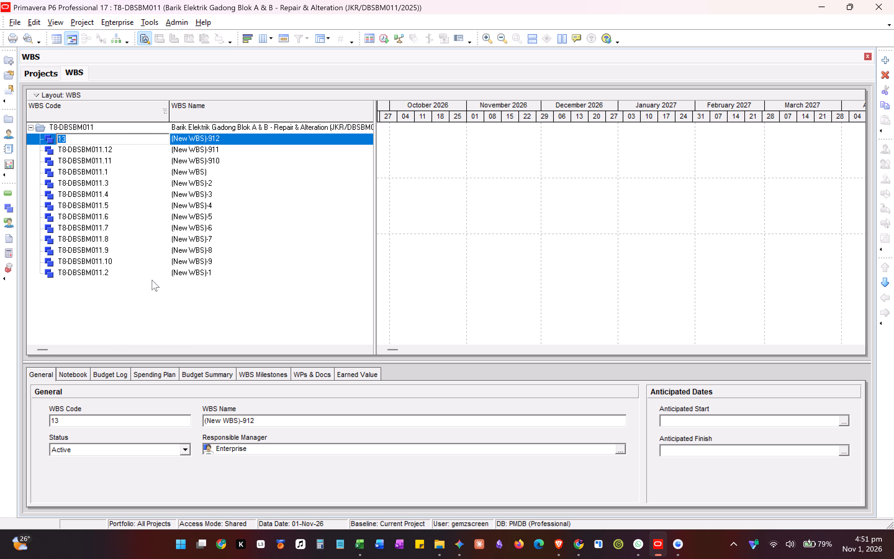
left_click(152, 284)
Change the WBS Code of element T8-DBSBM011.10 to 910.
left_click(123, 261)
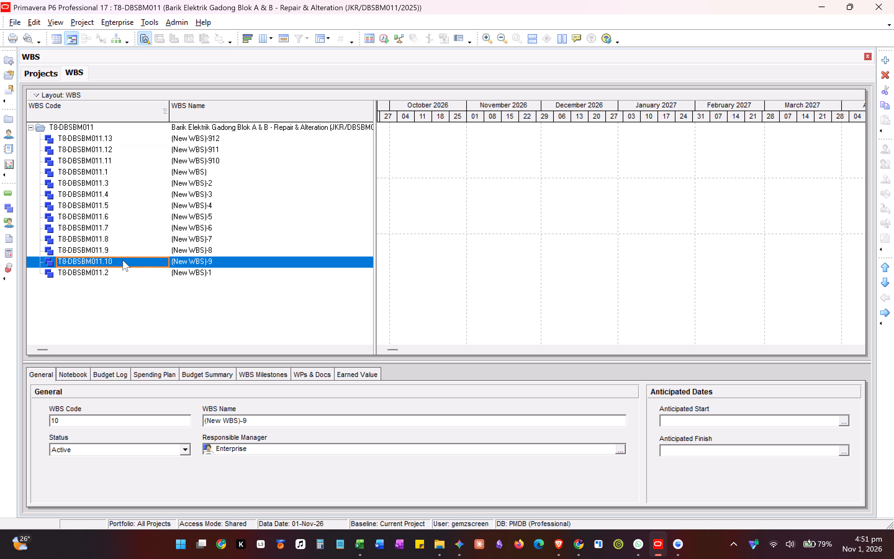
double_click(111, 261)
left_click(147, 317)
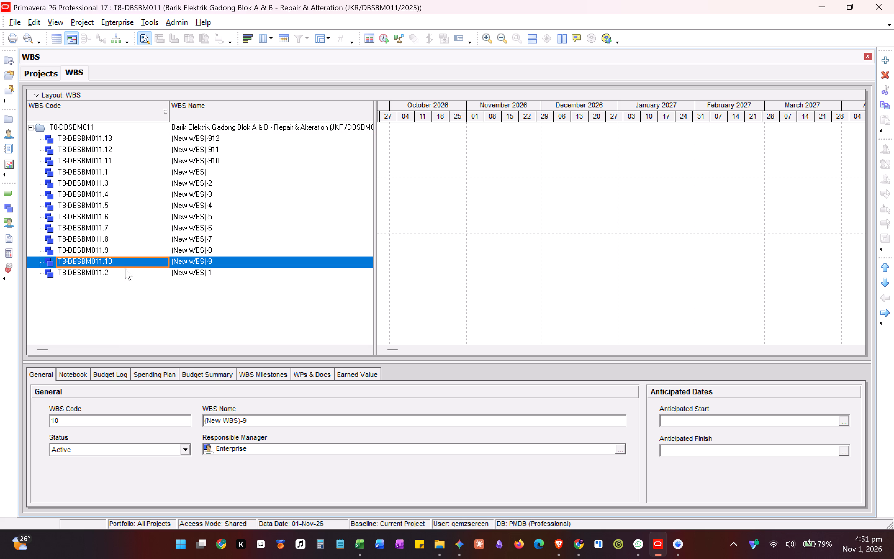
left_click(123, 263)
left_click(70, 261)
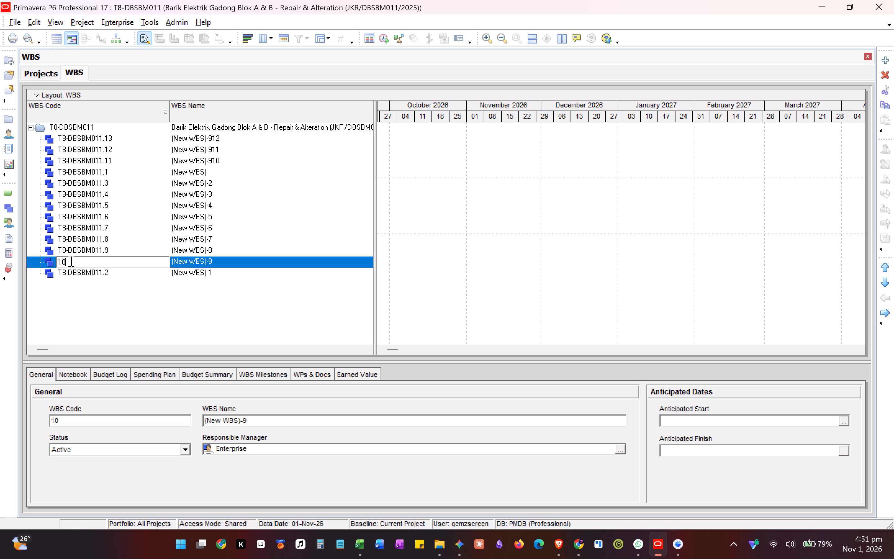
key("BackSpace")
key("BackSpace")
type("910")
key("Tab")
Change the WBS Code of element T8-DBSBM011.11 to 911.
left_click(127, 161)
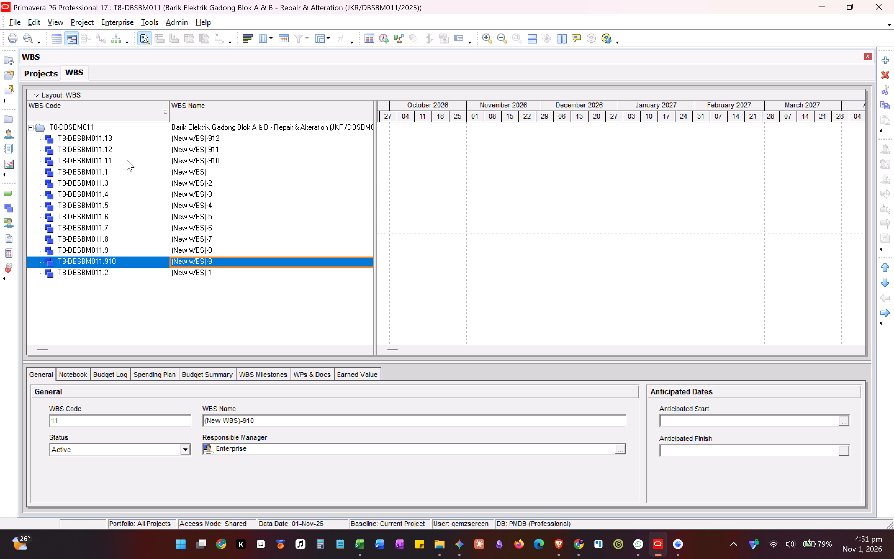
double_click(125, 161)
key("BackSpace")
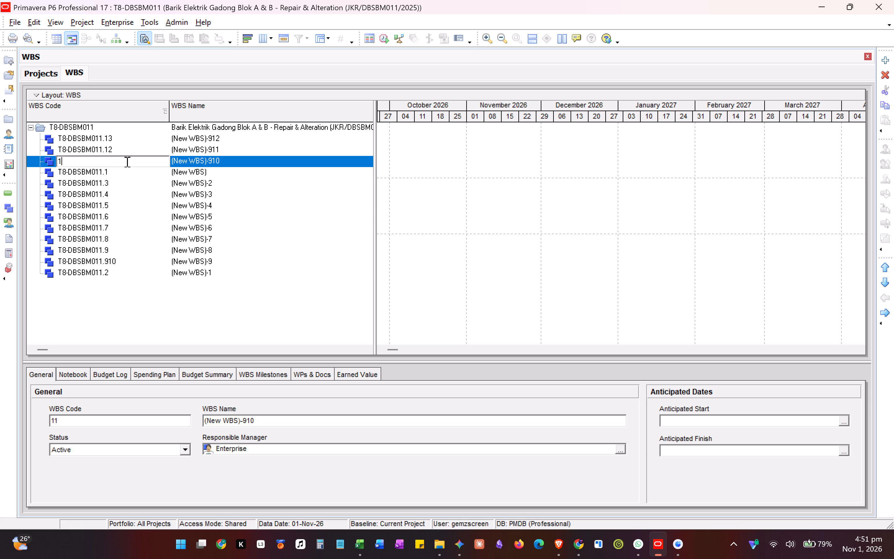
key("BackSpace")
type("911")
Change the WBS Code of element T8-DBSBM011.12 to 912.
left_click(119, 146)
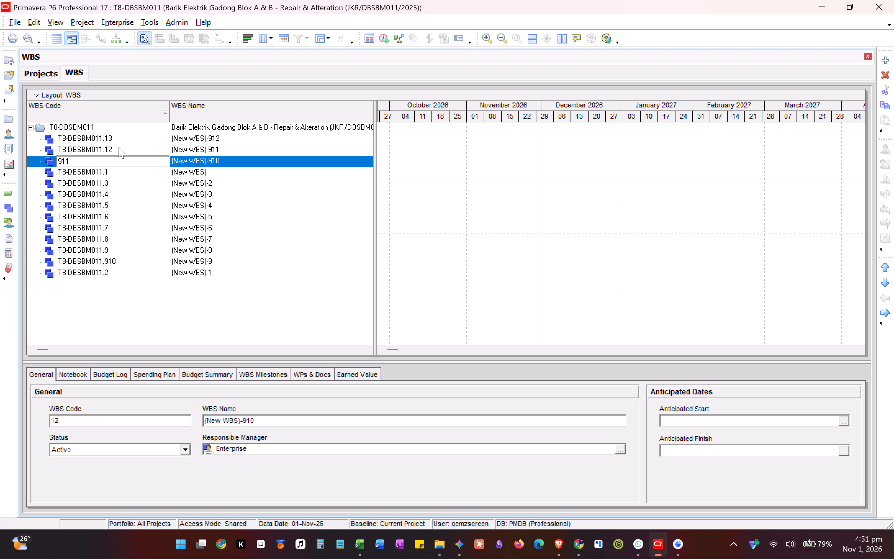
double_click(119, 147)
key("BackSpace")
key("BackSpace")
key("BackSpace")
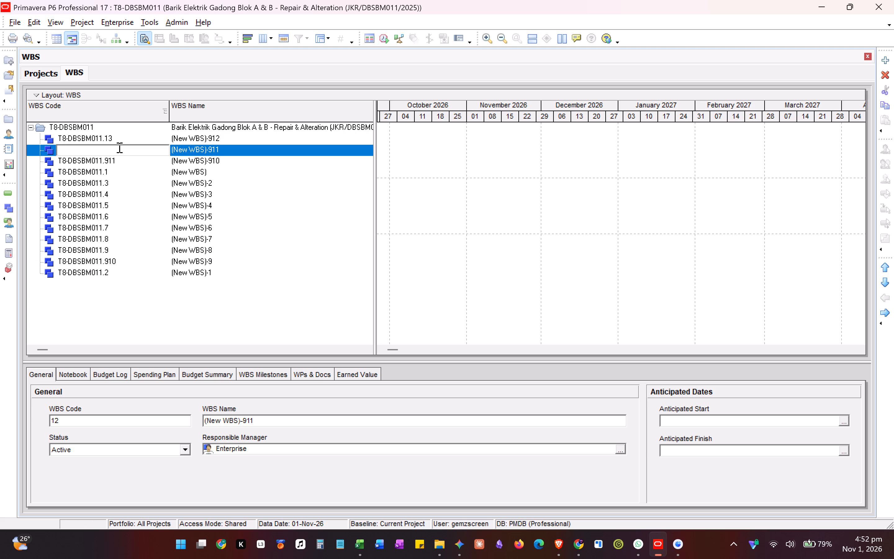
type("912")
left_click(145, 211)
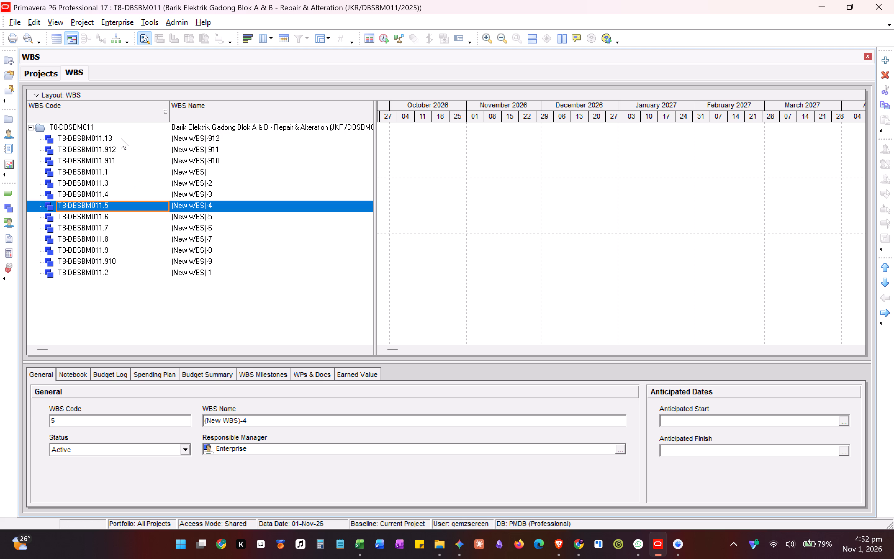
Delete the surplus WBS element T8-DBSBM011.13, named (New WBS)-912.
left_click(121, 137)
right_click(129, 139)
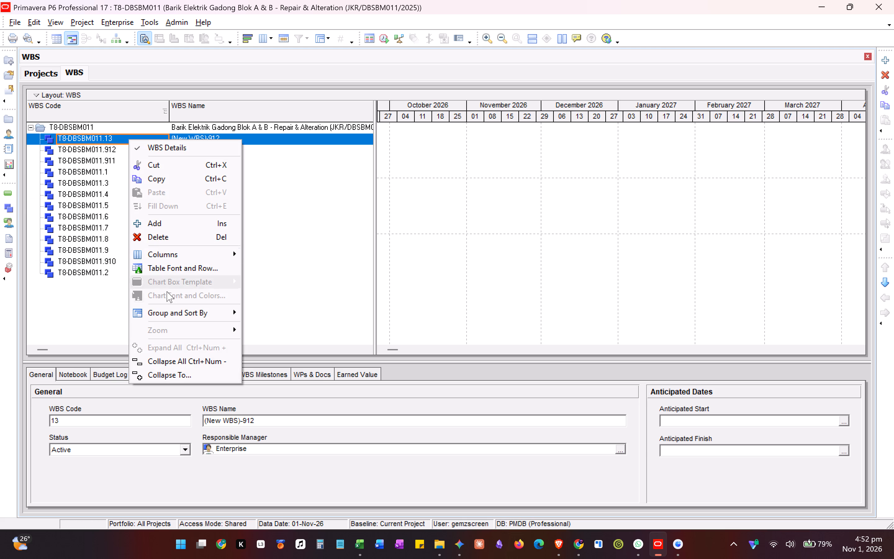
left_click(167, 236)
left_click(402, 286)
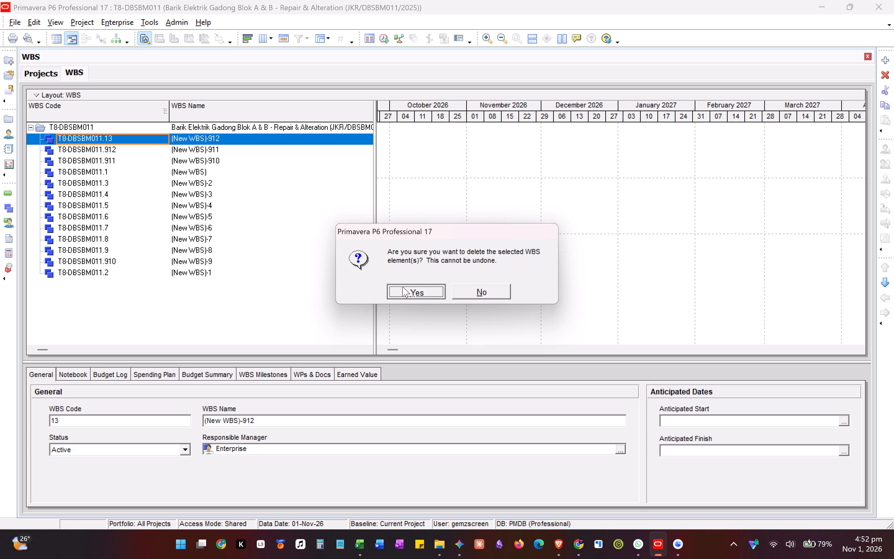
left_click(152, 305)
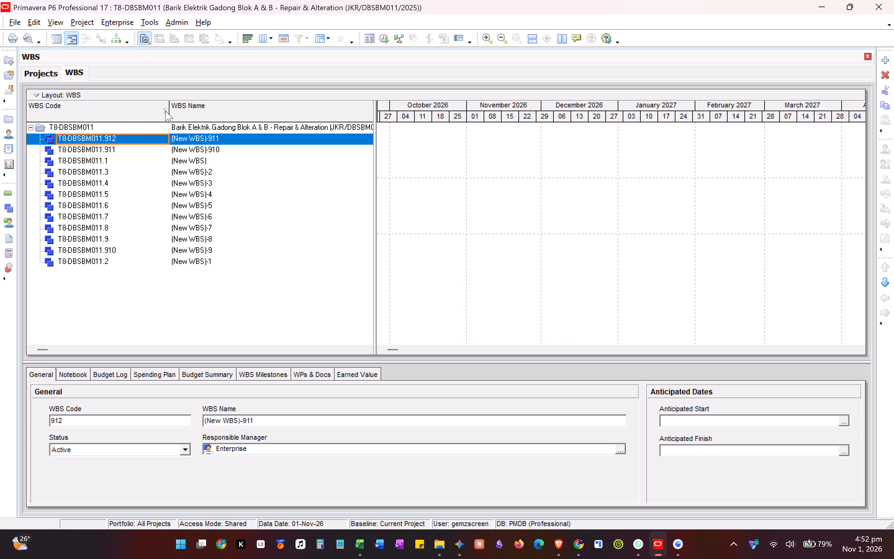
Sort the WBS list by WBS Code in ascending order, as a flat list.
left_click(165, 111)
left_click(165, 110)
left_click(165, 110)
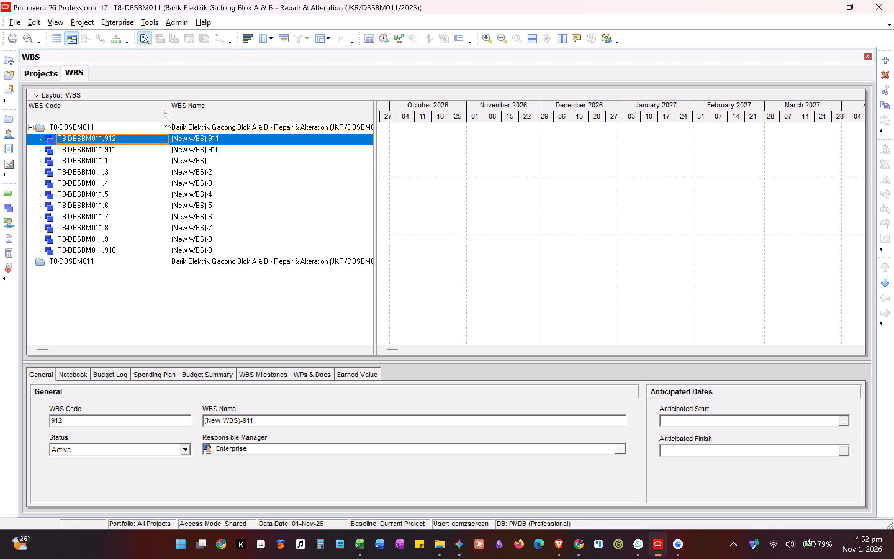
left_click(167, 111)
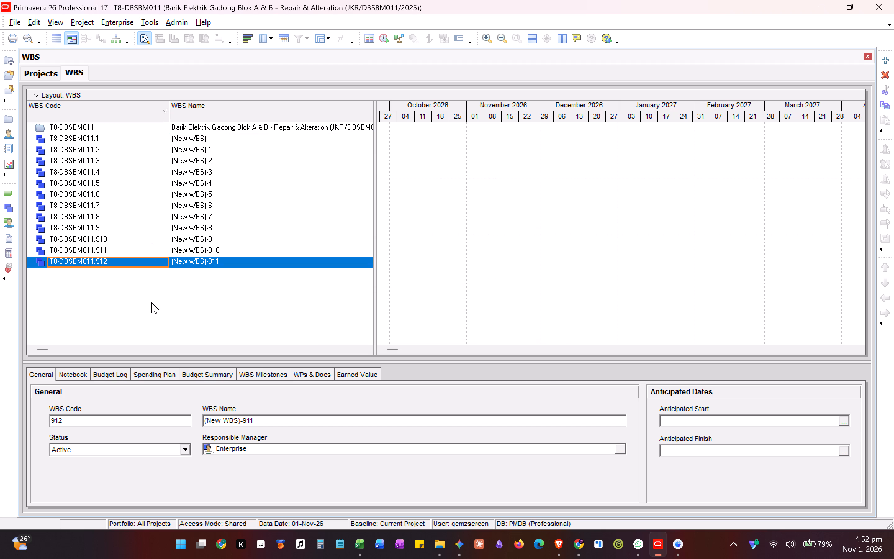
left_click(151, 304)
Using the WBS names in the Excel P6 Guide's section I, rename P6 element T8-DBSBM011.1 as Project management, preliminaries & OSH.
key("alt+Tab")
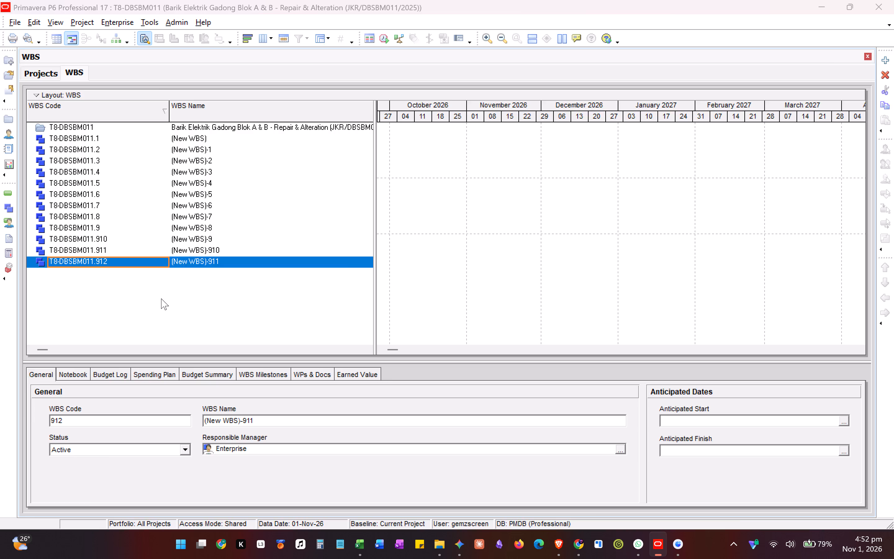
left_click(306, 382)
scroll(305, 383, "down", 8)
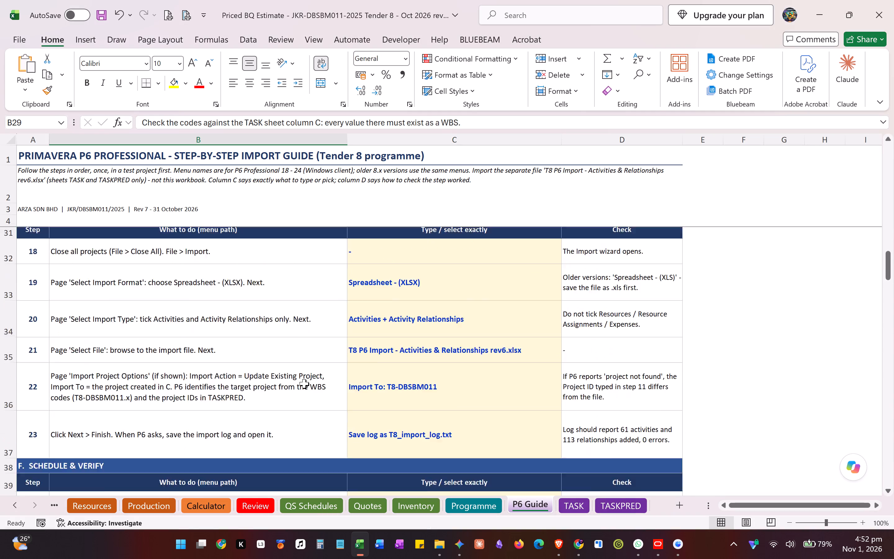
scroll(304, 384, "down", 17)
scroll(304, 384, "down", 8)
scroll(304, 384, "up", 3)
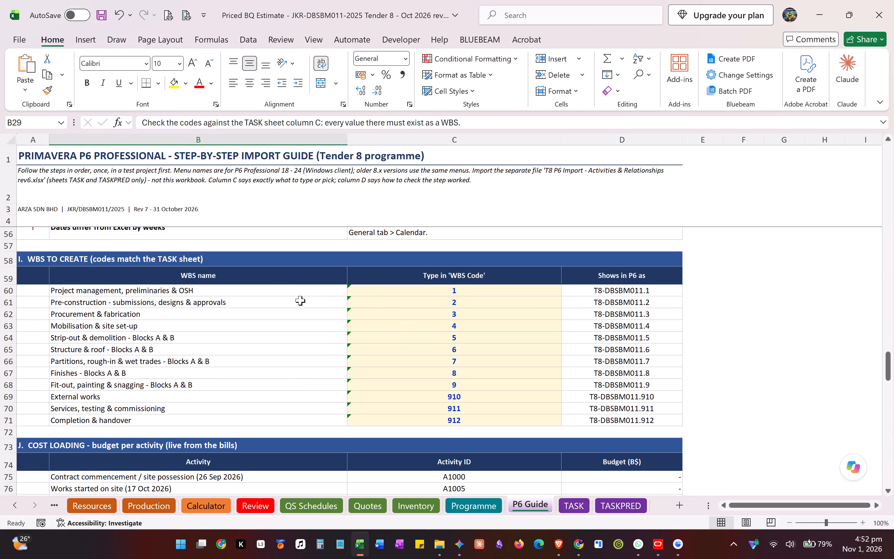
left_click(279, 289)
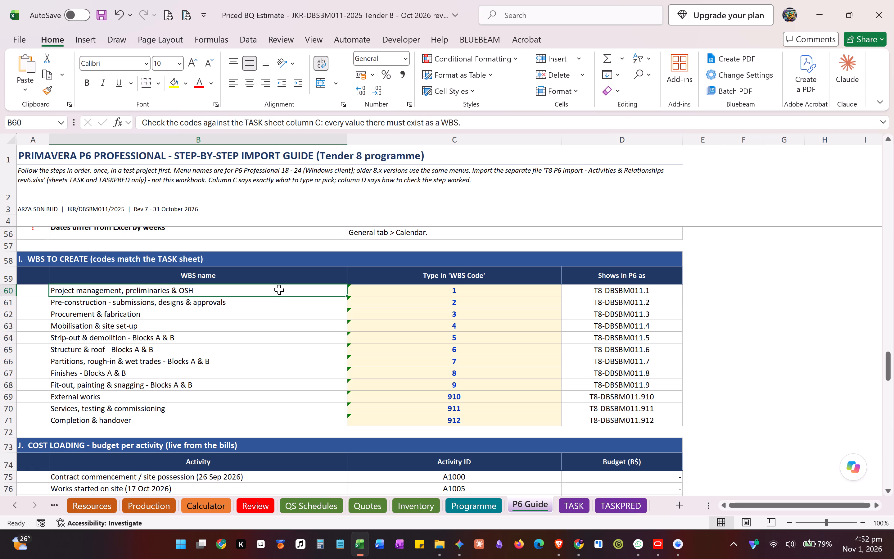
key("ctrl+c")
key("alt+Tab")
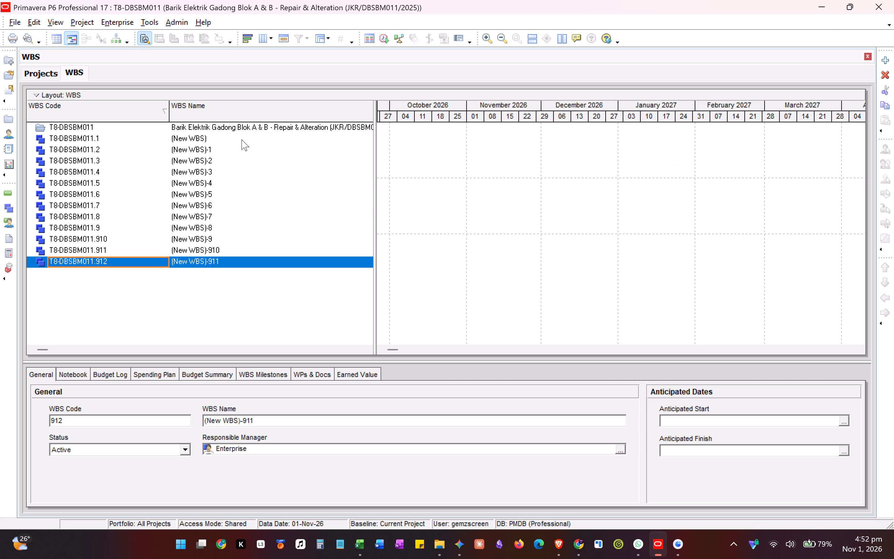
double_click(225, 137)
key("ctrl+v")
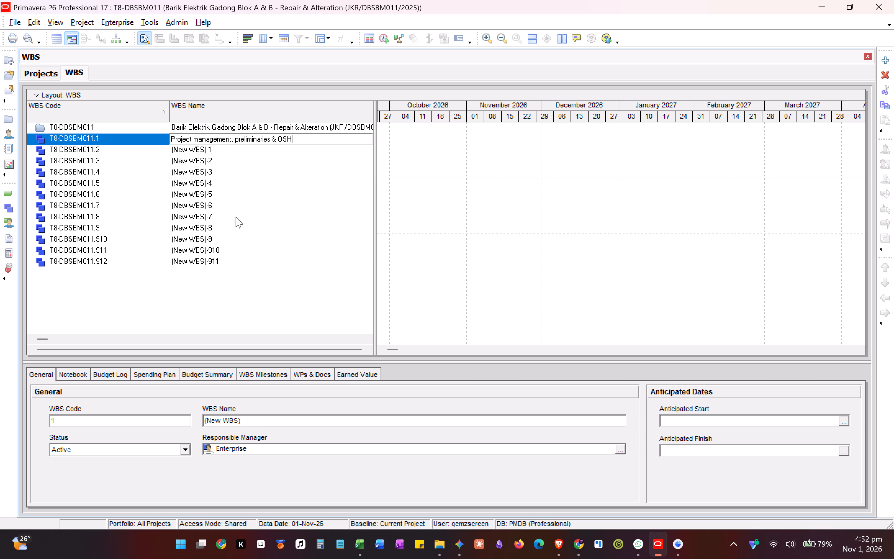
left_click(236, 298)
Copy the code 2 name from the Excel guide and rename P6 element T8-DBSBM011.2 as Pre-construction - submissions, designs & approvals.
key("alt+Tab")
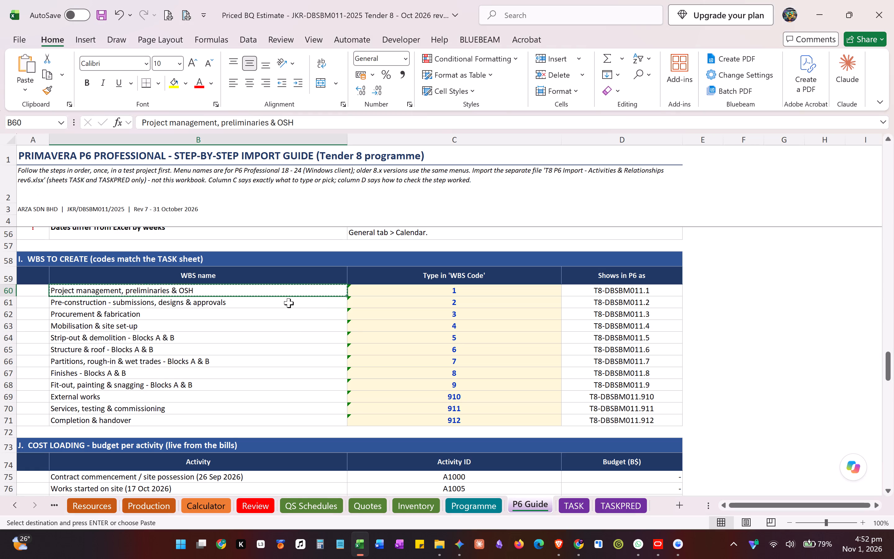
left_click(289, 302)
key("ctrl+c")
key("alt+Tab")
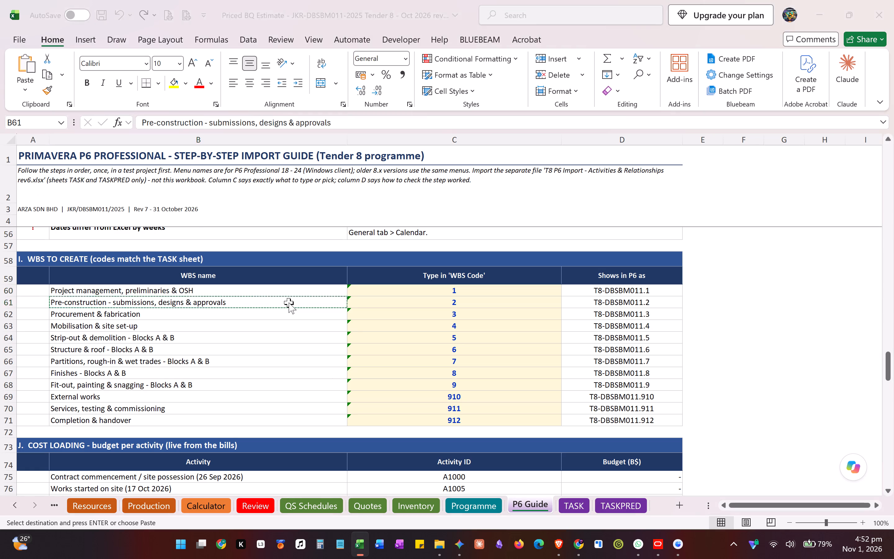
double_click(268, 152)
key("ctrl+v")
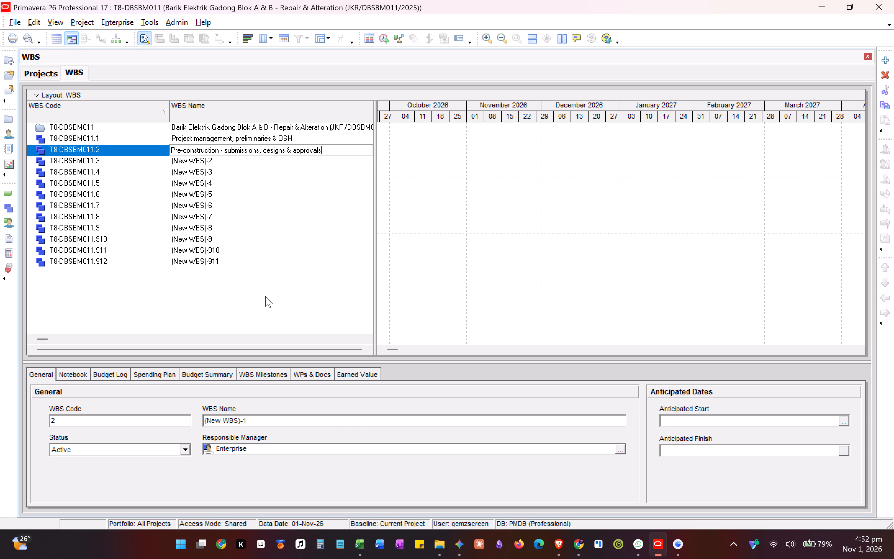
left_click(265, 296)
Copy the code 3 name from the Excel guide and rename P6 element T8-DBSBM011.3 as Procurement & fabrication.
key("alt+Tab")
left_click(264, 319)
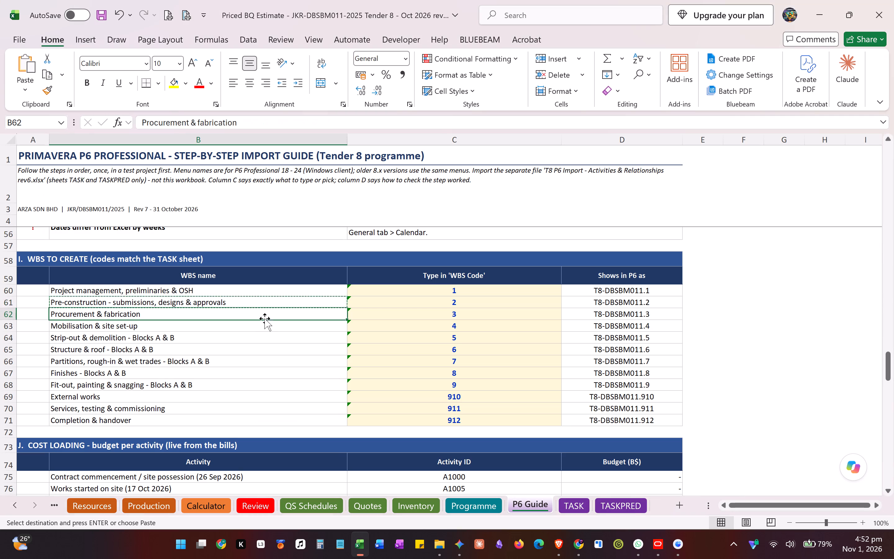
key("ctrl+c")
key("alt+Tab")
double_click(283, 160)
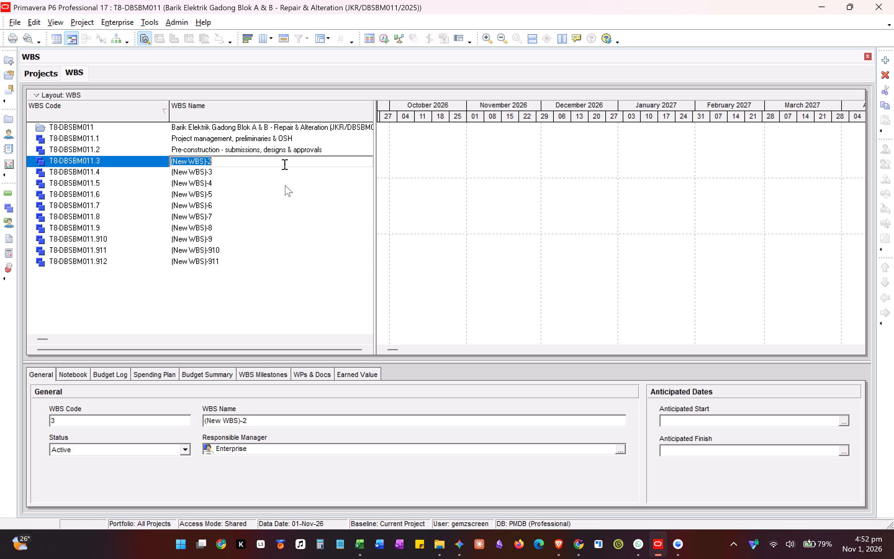
key("ctrl+v")
left_click(278, 300)
Copy the code 4 name from the Excel guide and rename P6 element T8-DBSBM011.4 as Mobilisation & site set-up.
key("alt+Tab")
left_click(281, 326)
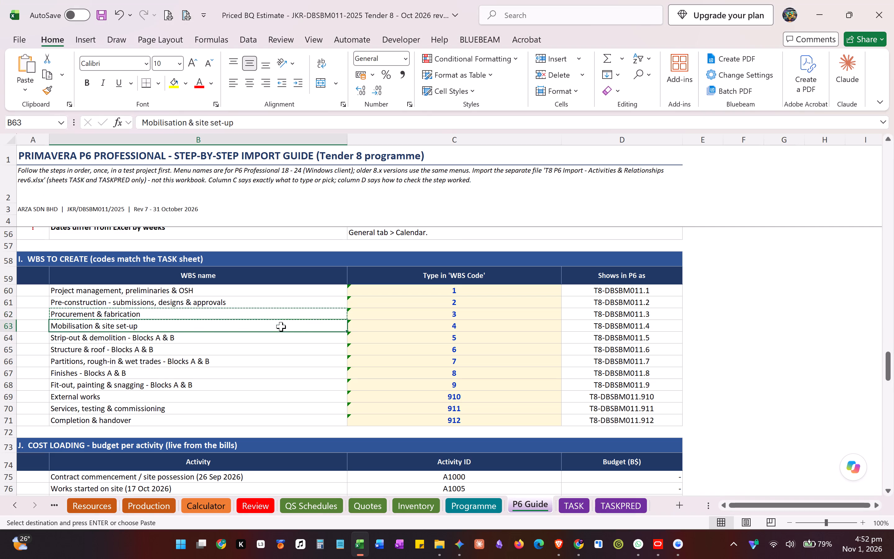
key("ctrl+c")
key("alt+Tab")
double_click(250, 170)
key("ctrl+v")
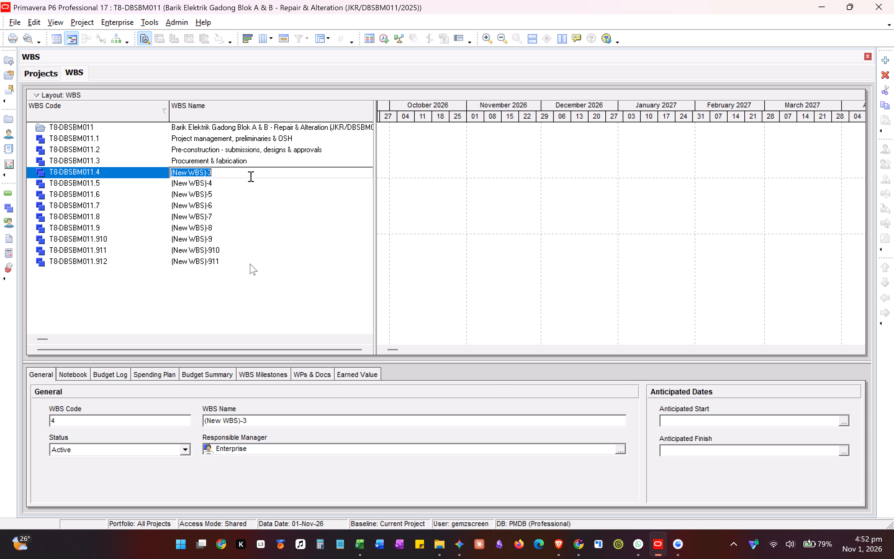
left_click(249, 316)
Copy the code 5 name from the Excel guide and rename P6 element T8-DBSBM011.5 as Strip-out & demolition - Blocks A & B.
key("alt+Tab")
left_click(236, 336)
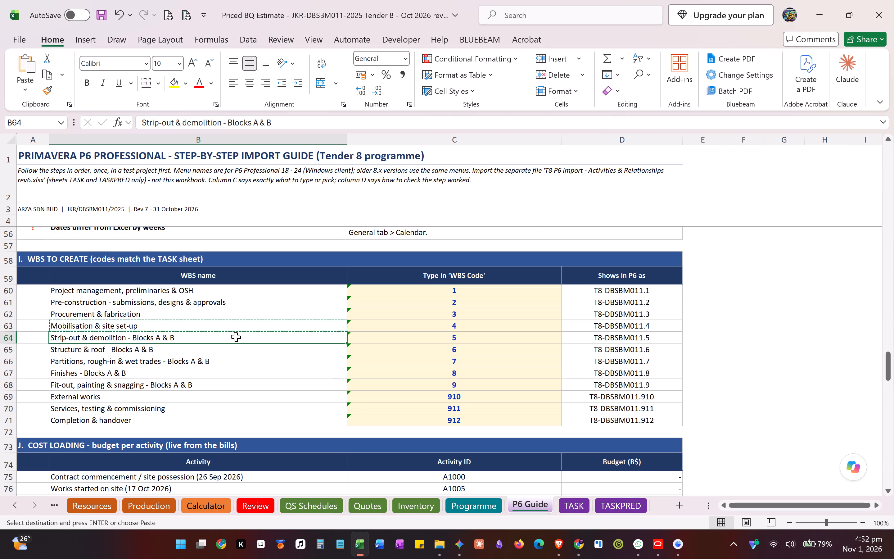
key("ctrl+c")
key("alt+Tab")
double_click(249, 185)
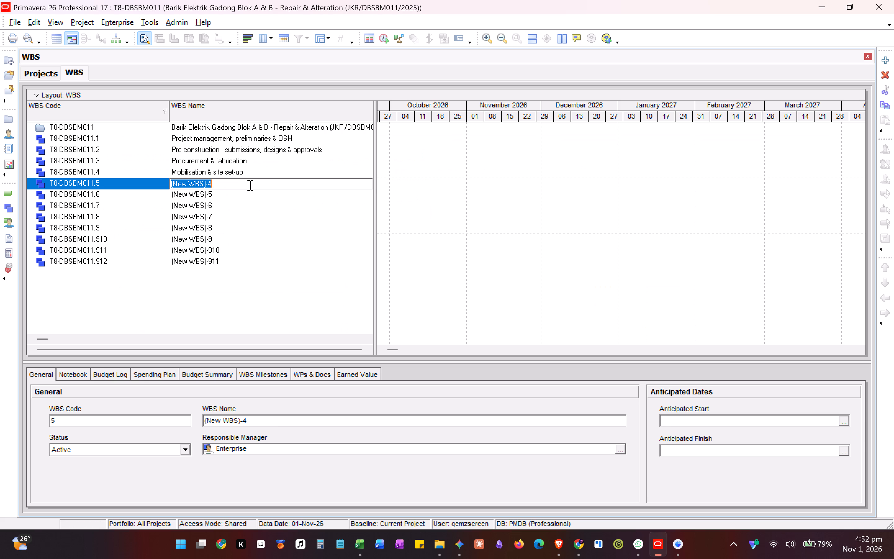
key("ctrl+v")
left_click(250, 295)
Copy the code 6 name from the Excel guide and rename P6 element T8-DBSBM011.6 as Structure & roof - Blocks A & B.
key("alt+Tab")
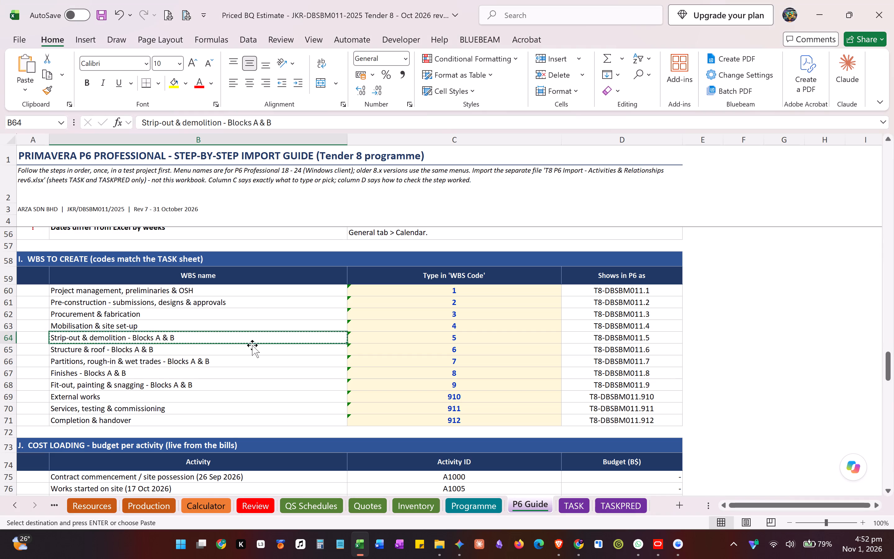
left_click(250, 349)
key("ctrl+c")
key("alt+Tab")
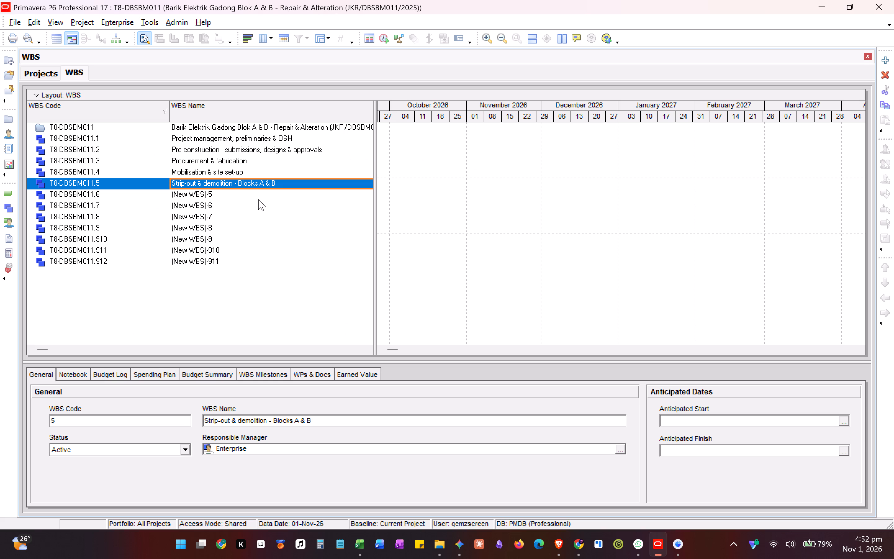
left_click(258, 196)
double_click(258, 195)
key("ctrl+a")
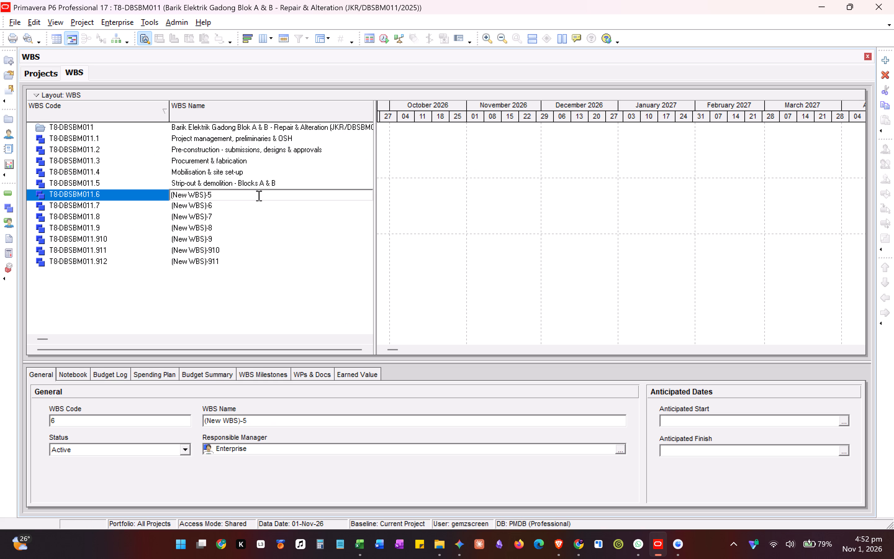
left_click_drag(258, 195, 155, 199)
key("ctrl+v")
left_click(215, 291)
Copy the code 7 name from the Excel guide and rename P6 element T8-DBSBM011.7 as Partitions, rough-in & wet trades - Blocks A & B.
key("alt+Tab")
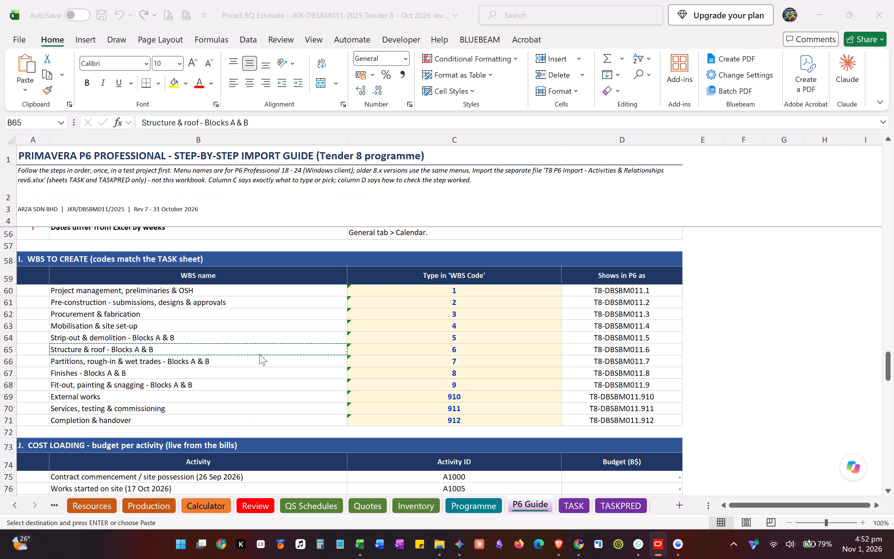
scroll(268, 368, "down", 1)
double_click(233, 323)
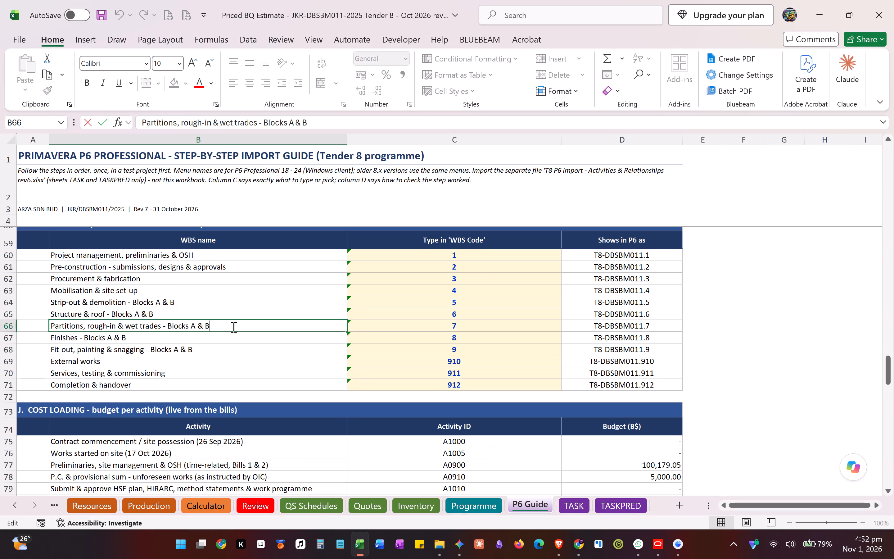
left_click_drag(233, 327, 48, 323)
key("ctrl+c")
key("alt+Tab")
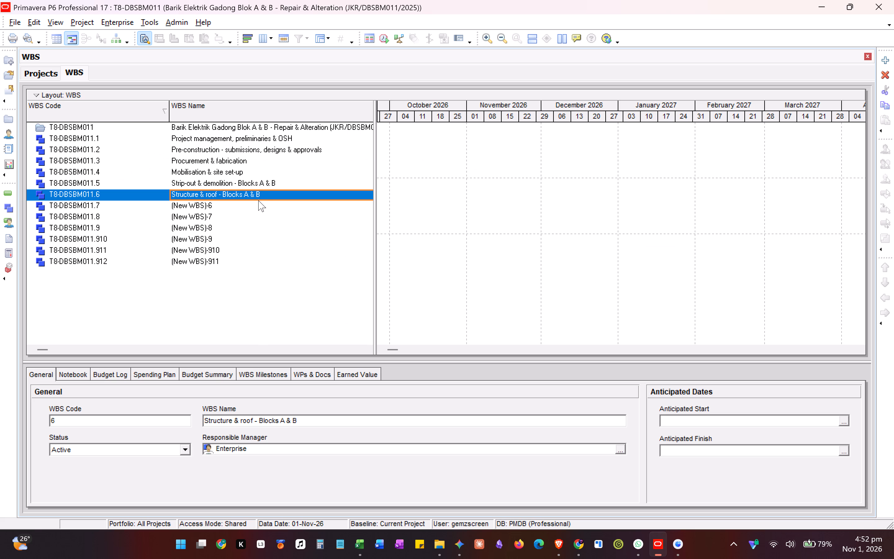
double_click(258, 204)
key("ctrl+v")
left_click(264, 296)
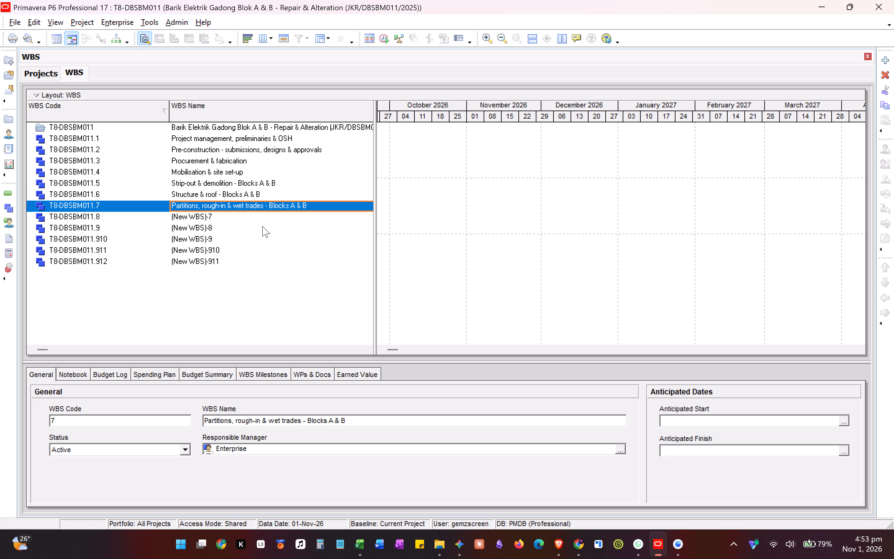
Copy the code 8 name from the Excel guide and rename P6 element T8-DBSBM011.8 as Finishes - Blocks A & B.
left_click(263, 221)
key("alt+Tab")
scroll(290, 310, "down", 1)
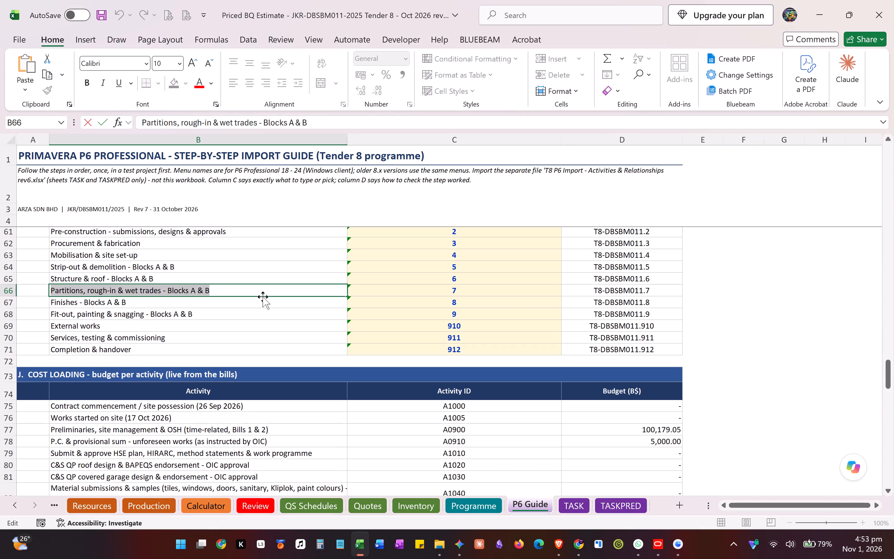
double_click(261, 301)
left_click_drag(147, 305, 20, 306)
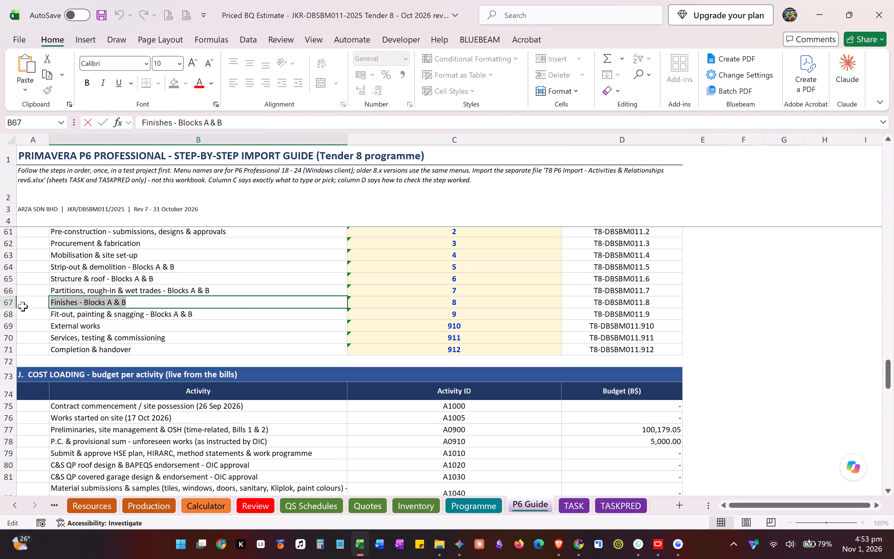
key("ctrl+c")
key("alt+Tab")
double_click(260, 217)
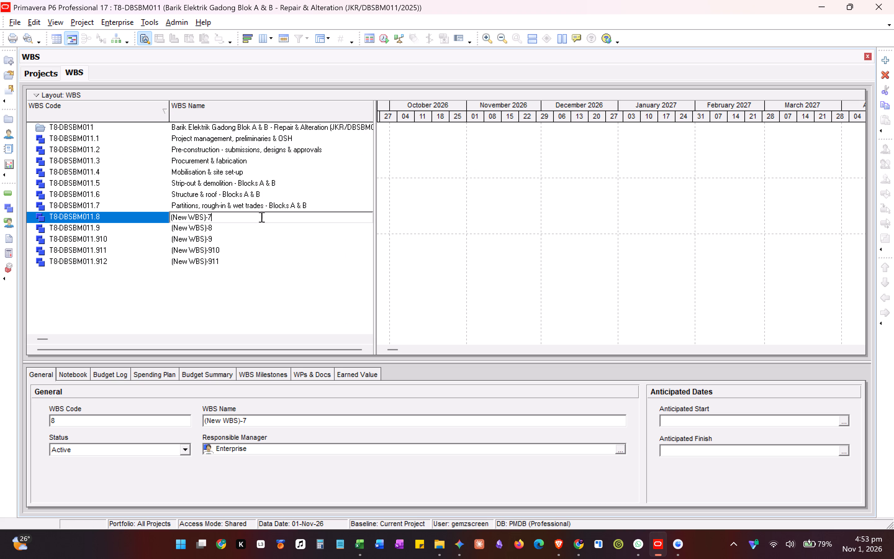
left_click_drag(261, 217, 169, 219)
key("ctrl+v")
left_click(236, 292)
Copy the code 9 name from the Excel guide and rename P6 element T8-DBSBM011.9 as Fit-out, painting & snagging - Blocks A & B.
key("alt+Tab")
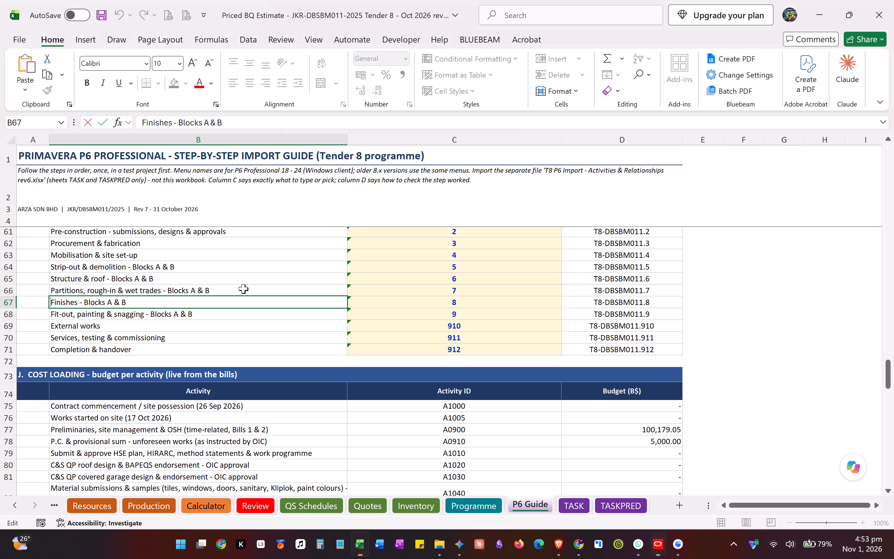
double_click(236, 314)
left_click_drag(230, 310, 202, 313)
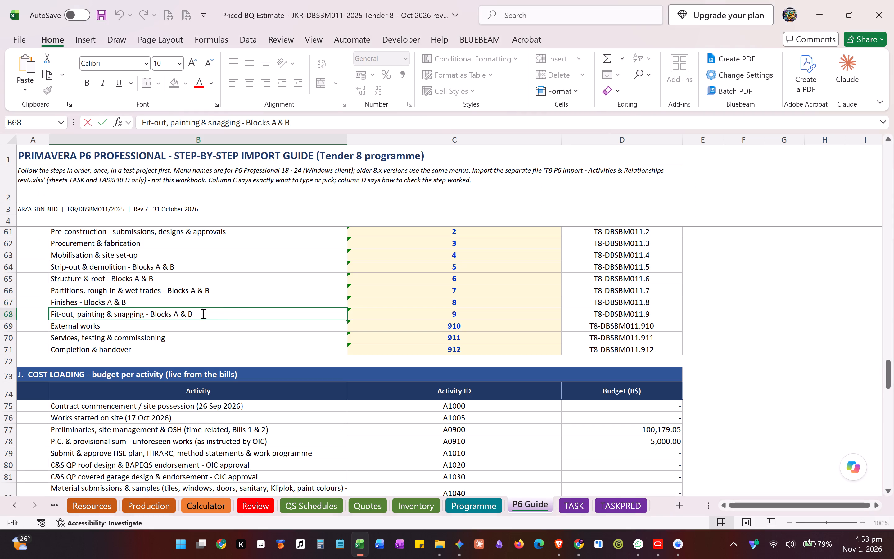
left_click_drag(202, 313, 32, 309)
key("ctrl+c")
key("alt+Tab")
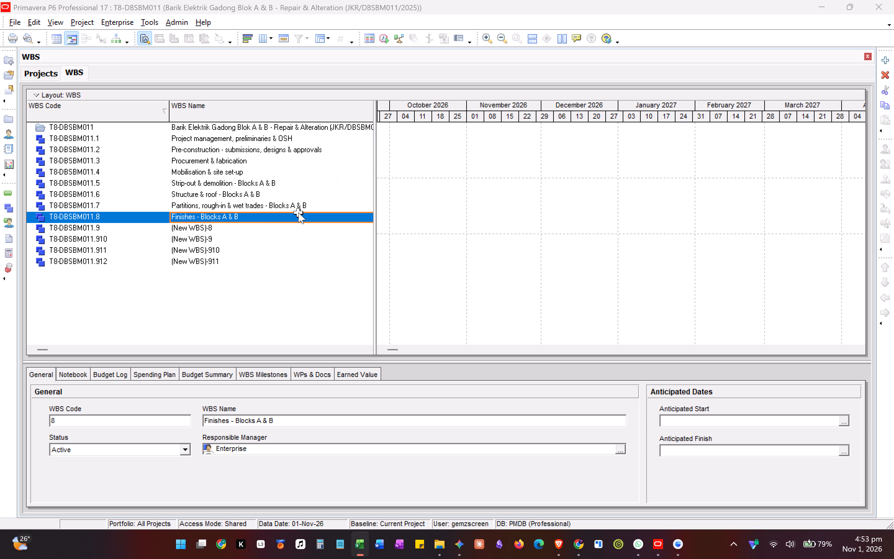
double_click(249, 233)
key("ctrl+v")
left_click(262, 292)
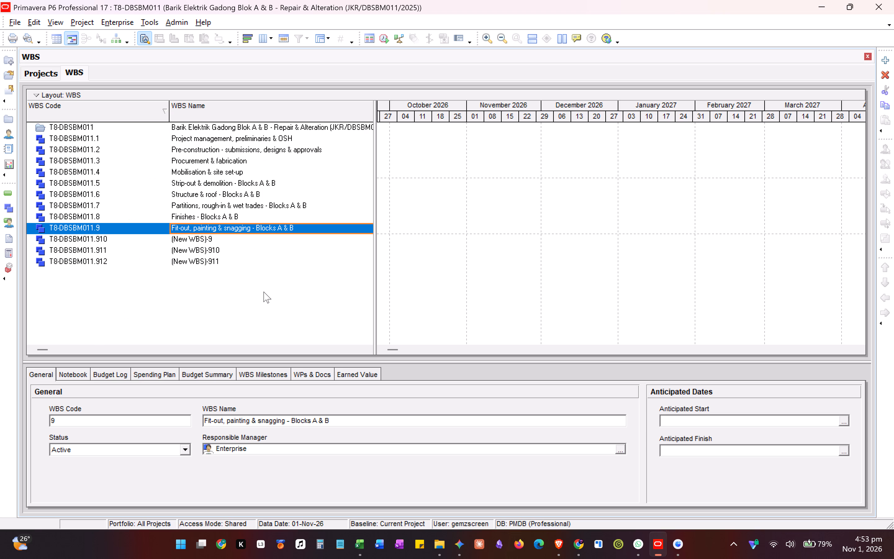
Copy the code 910 name from the Excel guide and rename P6 element T8-DBSBM011.910 as External works.
key("alt+Tab")
double_click(213, 326)
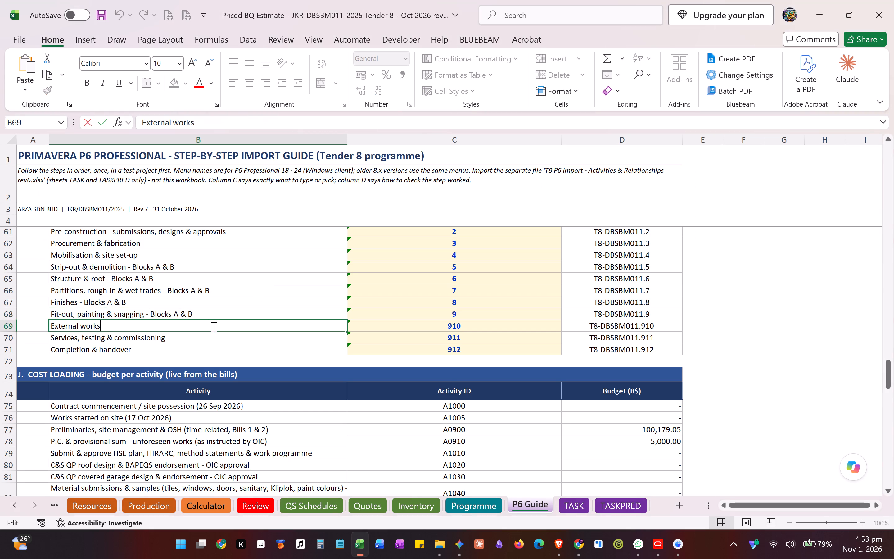
key("ctrl+a")
key("ctrl+c")
key("alt+Tab")
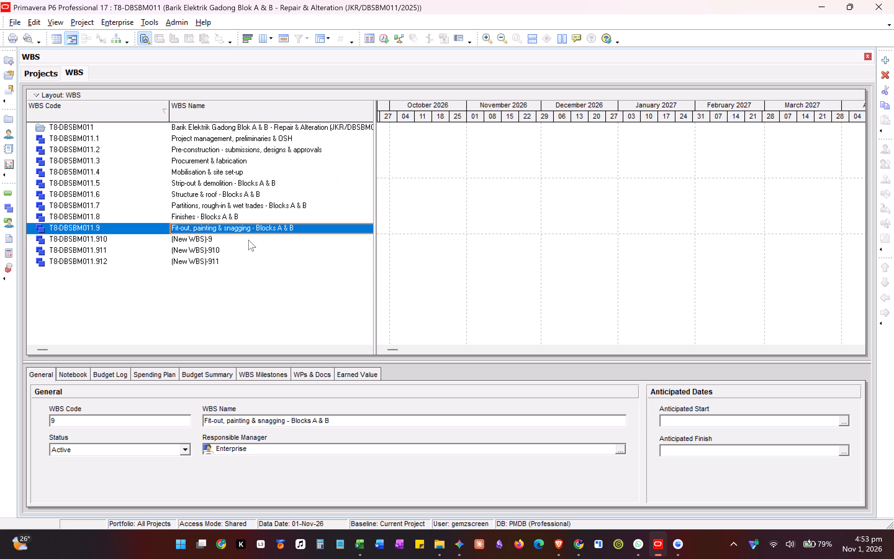
double_click(248, 240)
key("ctrl+v")
left_click(266, 308)
Copy the code 911 name from the Excel guide and rename P6 element T8-DBSBM011.911 as Services, testing & commissioning.
key("alt+Tab")
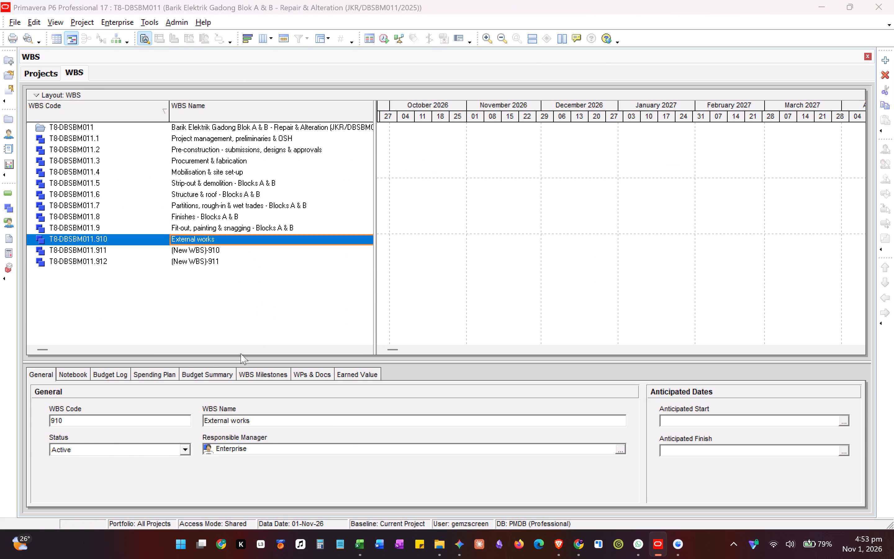
left_click(218, 335)
key("ctrl+c")
key("alt+Tab")
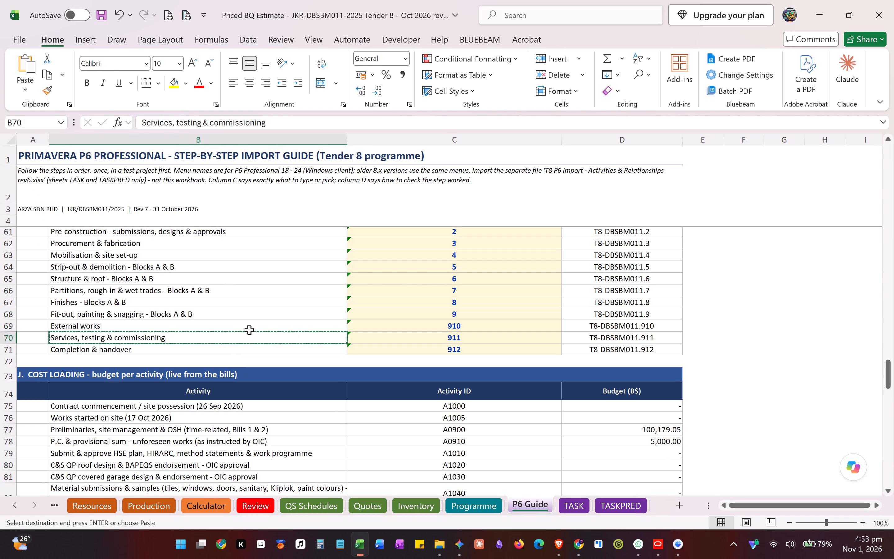
double_click(252, 251)
key("ctrl+v")
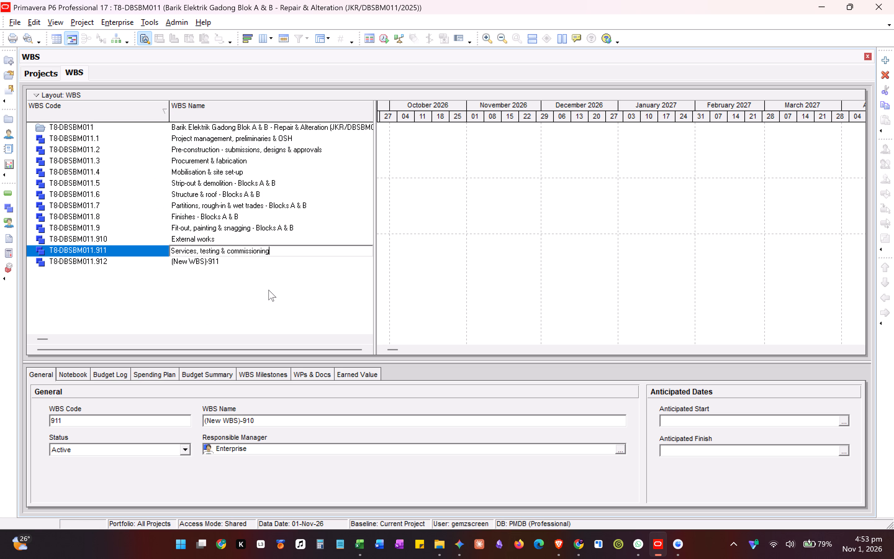
left_click(270, 296)
Copy the code 912 name from the Excel guide and rename P6 element T8-DBSBM011.912 as Completion & handover.
key("alt+Tab")
left_click(239, 348)
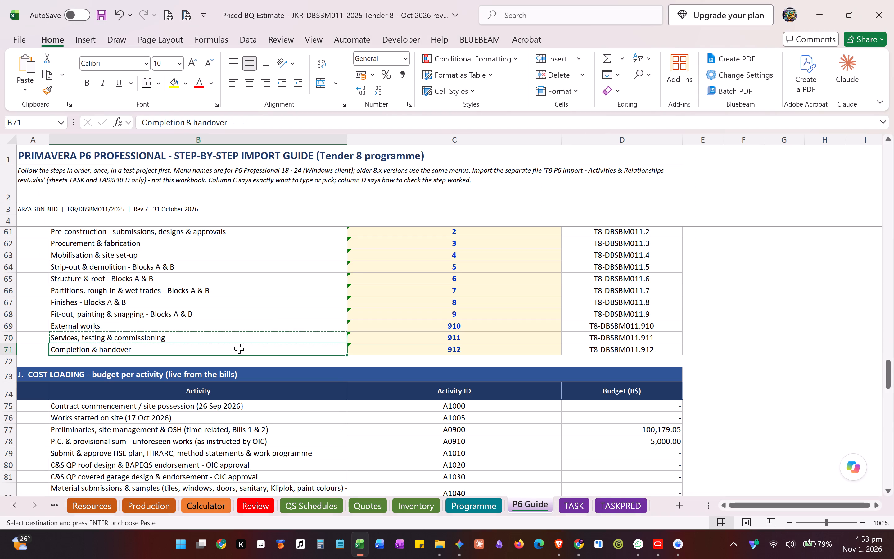
key("ctrl+c")
key("alt+Tab")
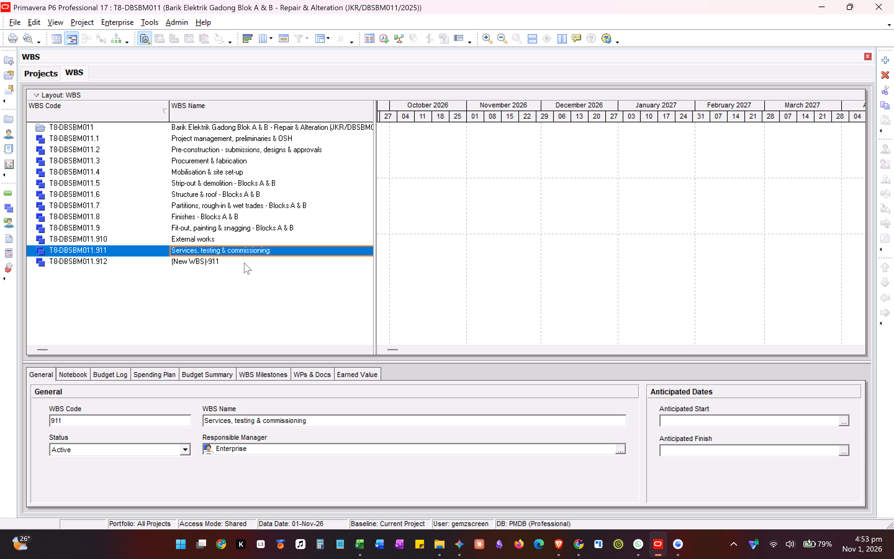
double_click(244, 262)
key("ctrl+v")
left_click(250, 298)
left_click(252, 309)
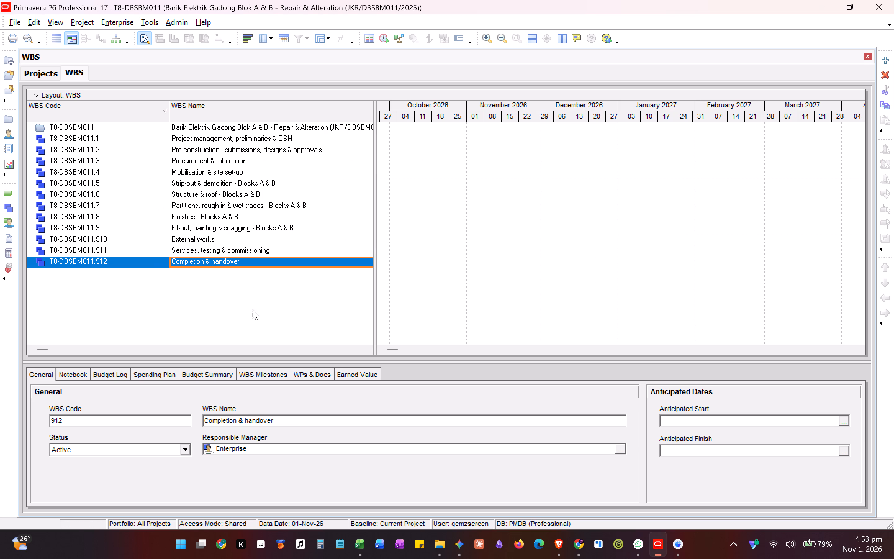
scroll(255, 314, "up", 2)
left_click(269, 314)
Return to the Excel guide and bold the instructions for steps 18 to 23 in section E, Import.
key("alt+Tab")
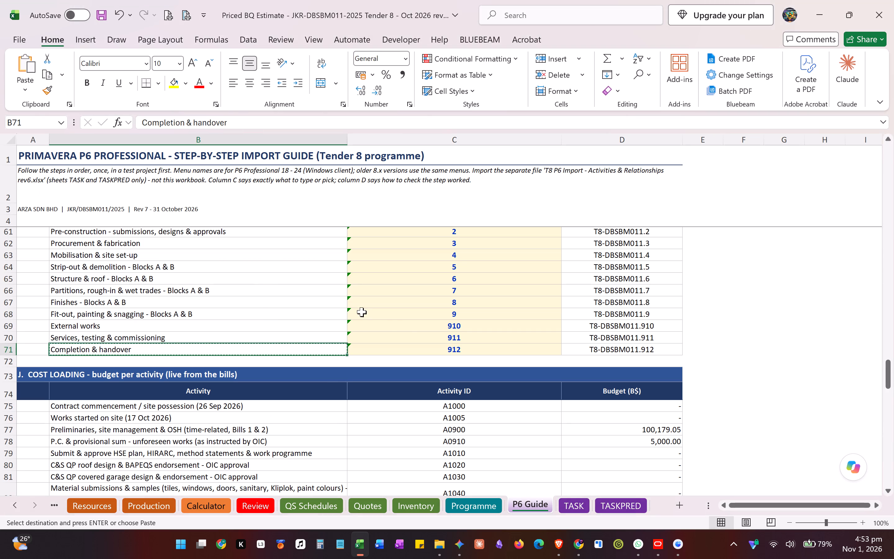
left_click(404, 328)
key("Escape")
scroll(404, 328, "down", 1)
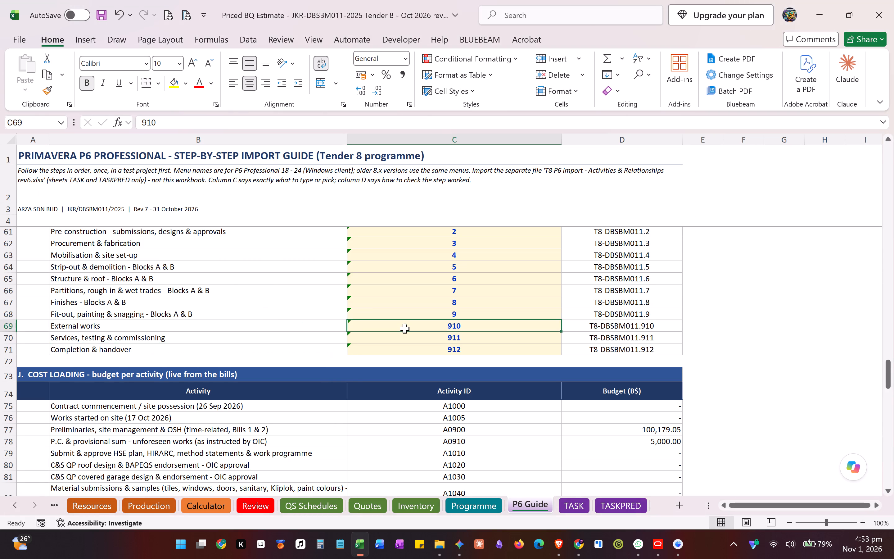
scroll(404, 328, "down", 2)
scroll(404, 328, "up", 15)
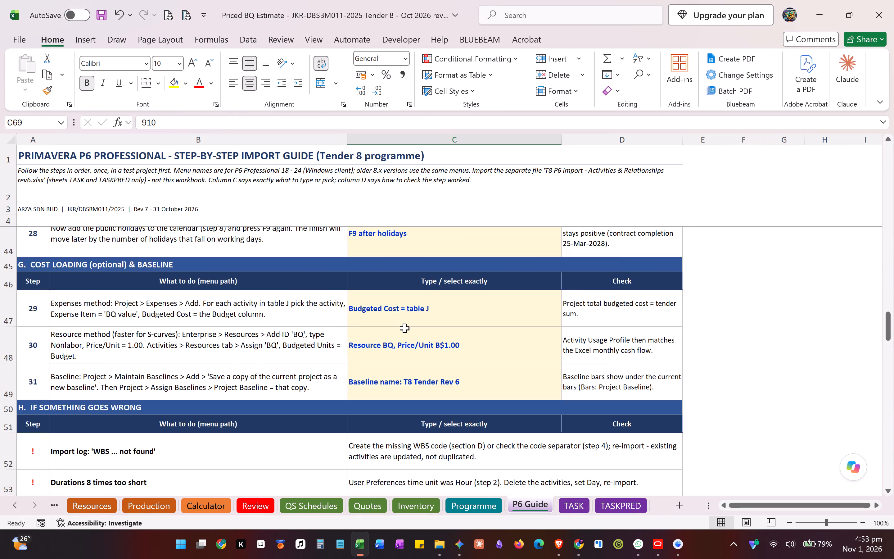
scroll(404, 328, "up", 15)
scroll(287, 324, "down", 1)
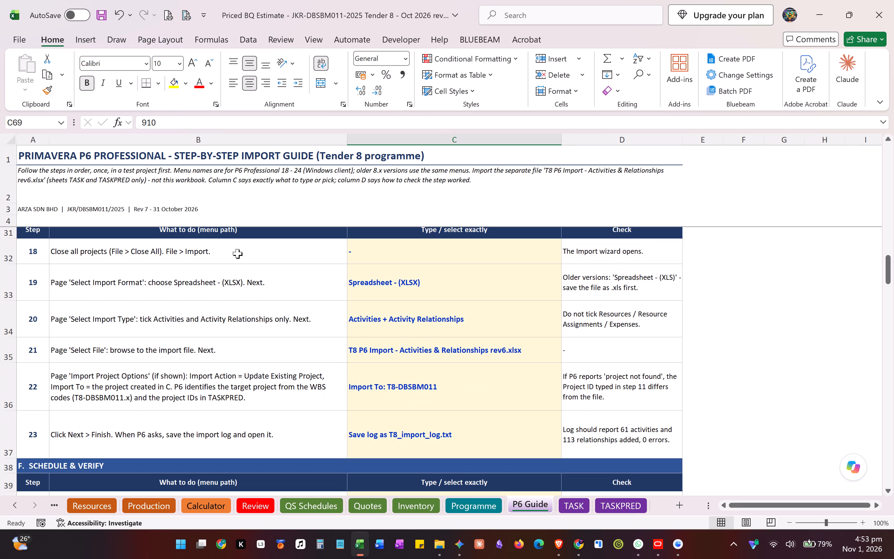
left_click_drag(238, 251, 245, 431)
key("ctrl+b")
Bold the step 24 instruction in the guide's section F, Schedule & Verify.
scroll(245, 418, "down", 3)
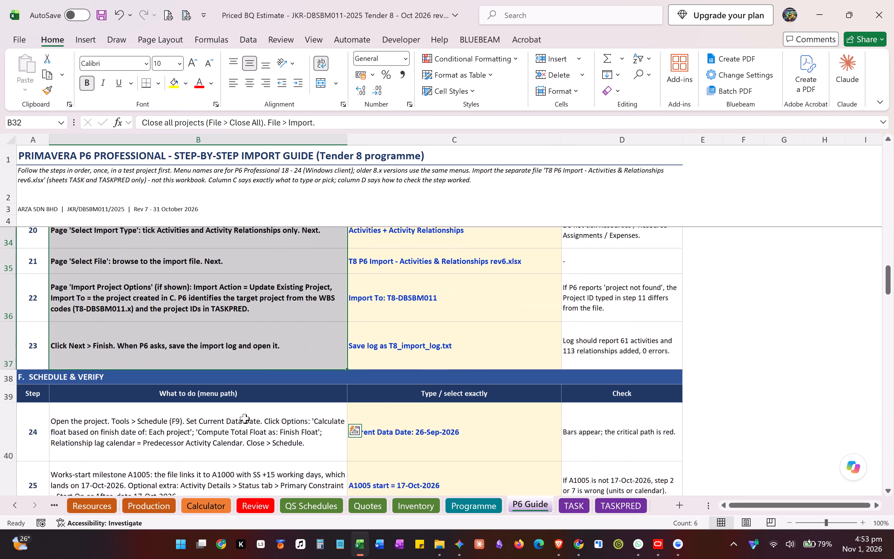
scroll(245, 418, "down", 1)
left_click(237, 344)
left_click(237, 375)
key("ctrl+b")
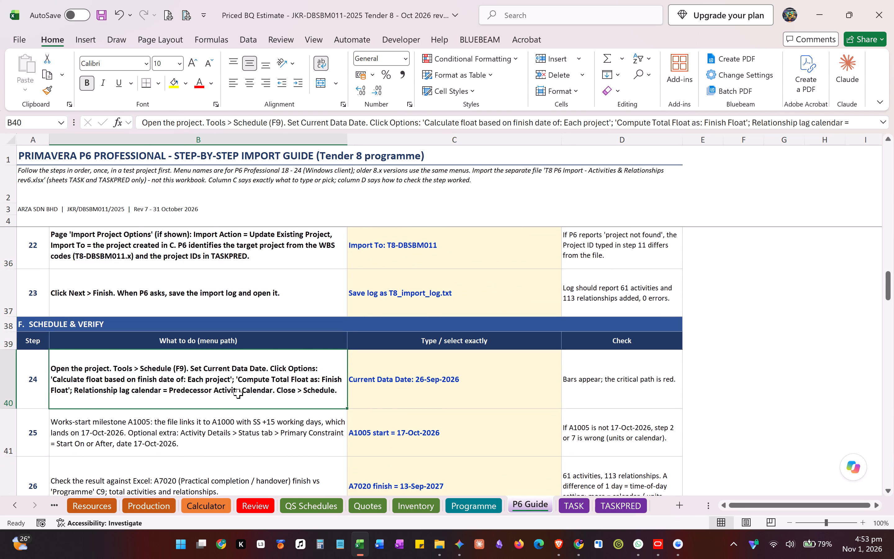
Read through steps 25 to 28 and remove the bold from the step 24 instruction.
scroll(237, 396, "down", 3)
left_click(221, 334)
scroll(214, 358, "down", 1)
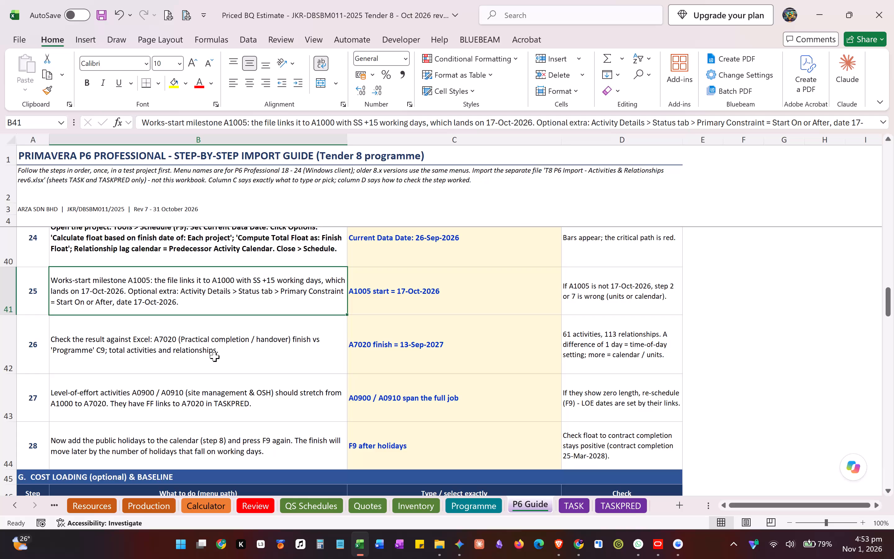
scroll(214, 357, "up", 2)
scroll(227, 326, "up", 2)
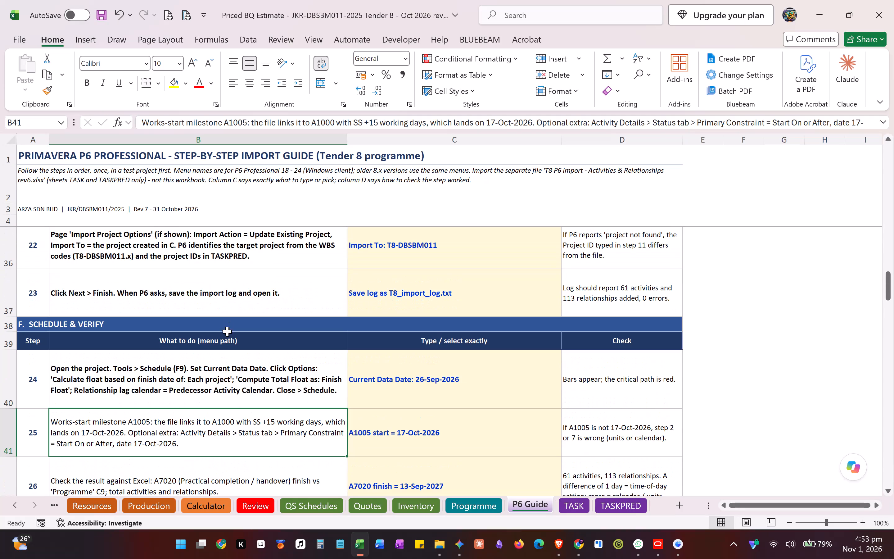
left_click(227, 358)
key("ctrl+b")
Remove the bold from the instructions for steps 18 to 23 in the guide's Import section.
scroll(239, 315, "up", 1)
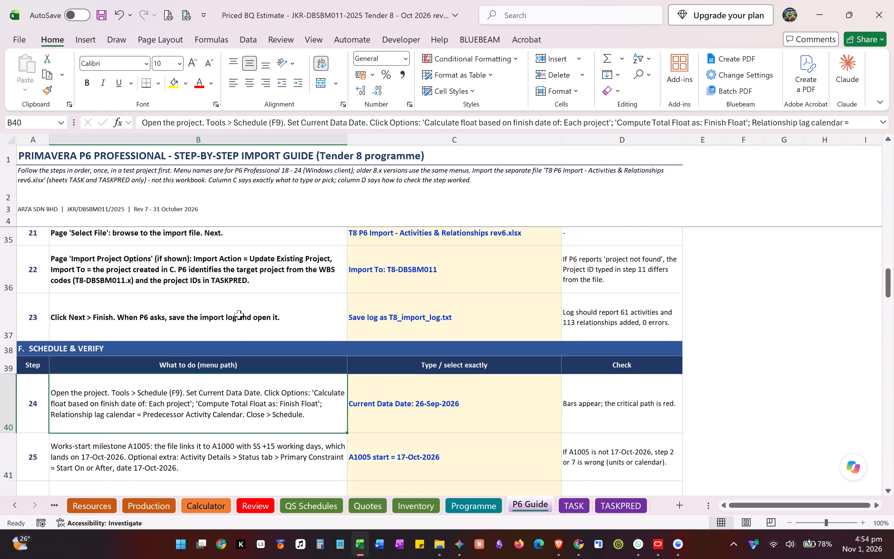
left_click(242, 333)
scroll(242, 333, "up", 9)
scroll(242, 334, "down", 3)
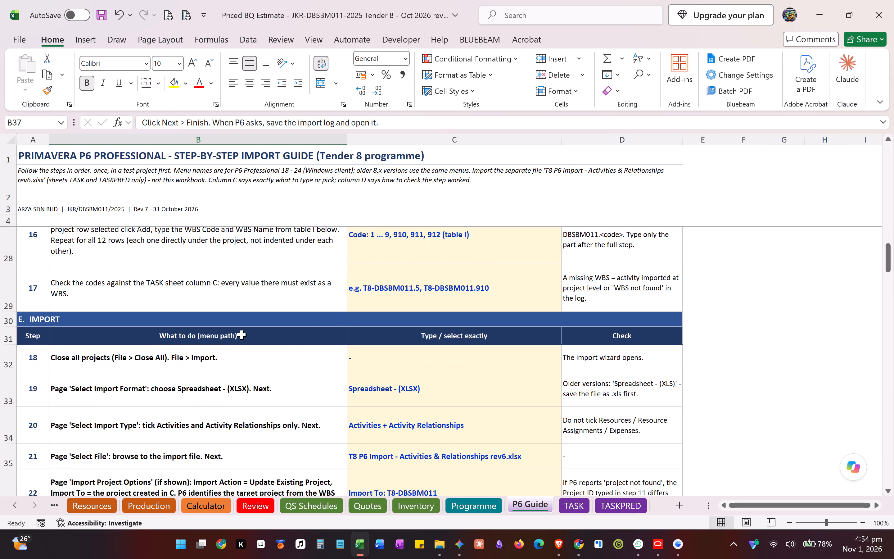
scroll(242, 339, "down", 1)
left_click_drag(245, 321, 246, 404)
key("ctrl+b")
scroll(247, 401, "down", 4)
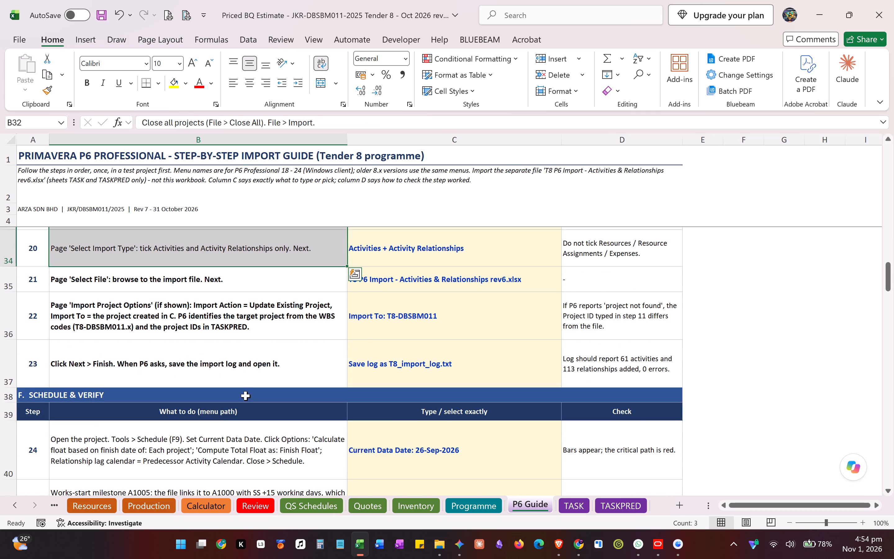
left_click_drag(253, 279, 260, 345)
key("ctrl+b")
Bold the step 16 instruction in the guide's WBS section to mark it as done.
scroll(260, 350, "up", 6)
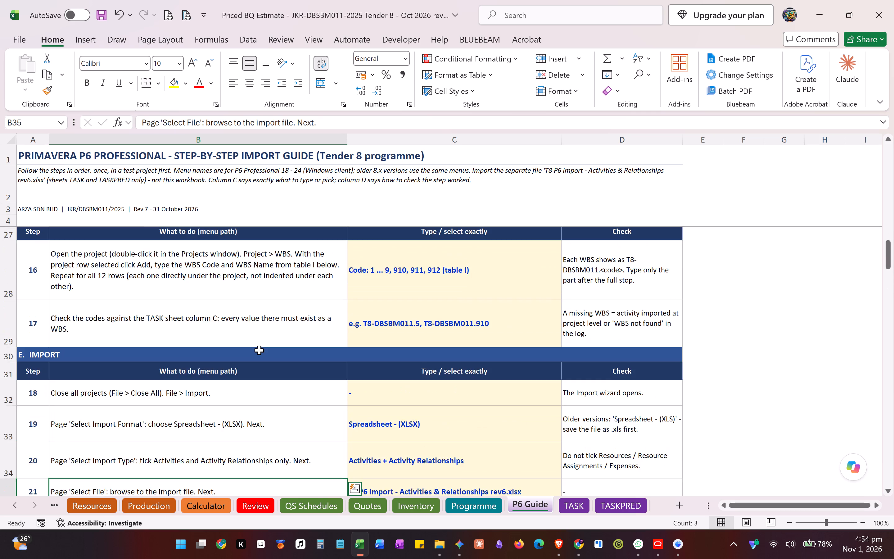
scroll(259, 350, "up", 2)
left_click(259, 349)
key("ctrl+b")
Bold the instructions for steps 9 to 15 in the guide's EPS & Project section.
scroll(259, 351, "up", 5)
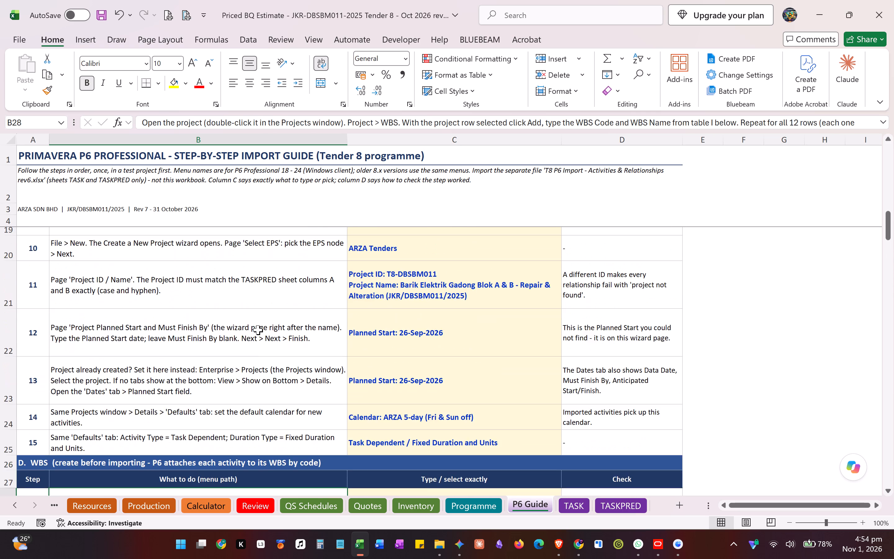
scroll(257, 321, "up", 3)
left_click_drag(257, 325, 256, 376)
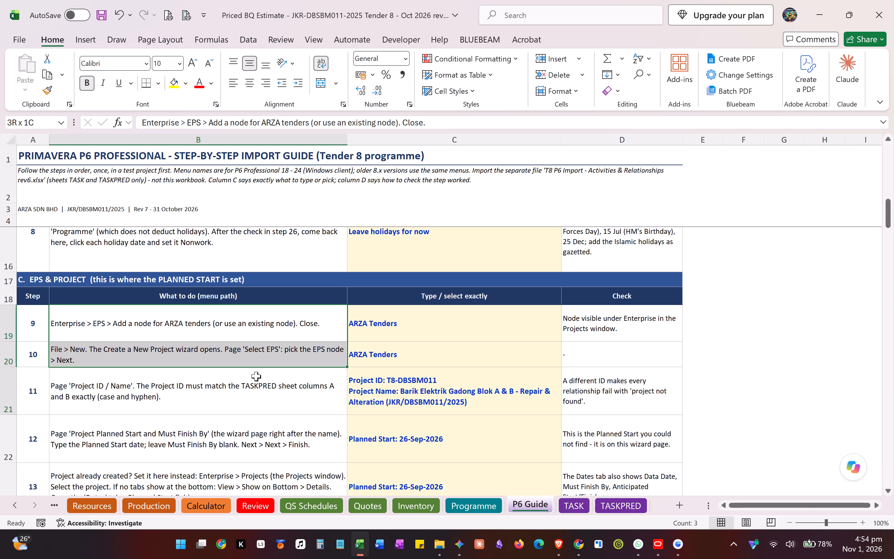
left_click_drag(256, 376, 268, 463)
key("ctrl+b")
Bold the instructions for steps 6 to 8 in the guide's Calendar section.
scroll(264, 422, "up", 10)
scroll(260, 397, "down", 2)
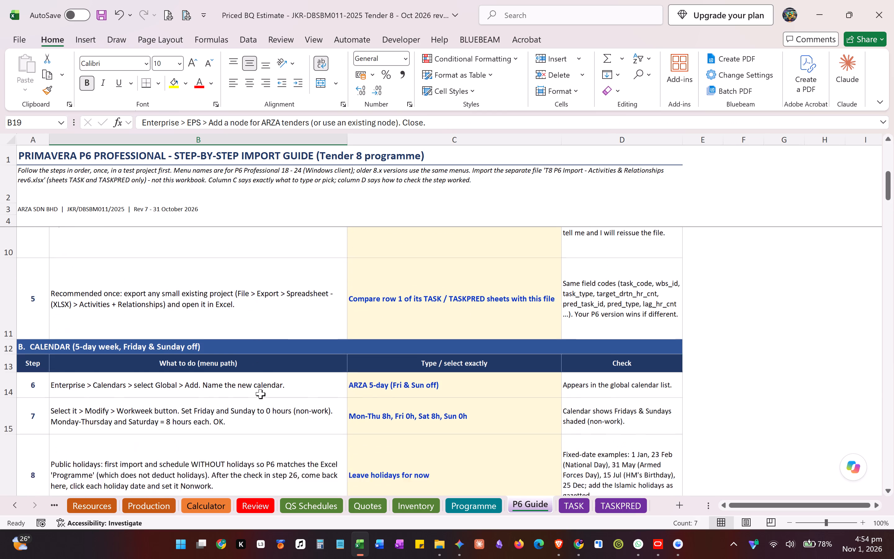
left_click_drag(261, 342, 263, 425)
key("ctrl+b")
Bold the instructions for steps 1 to 5 at the start of the guide.
scroll(261, 414, "up", 5)
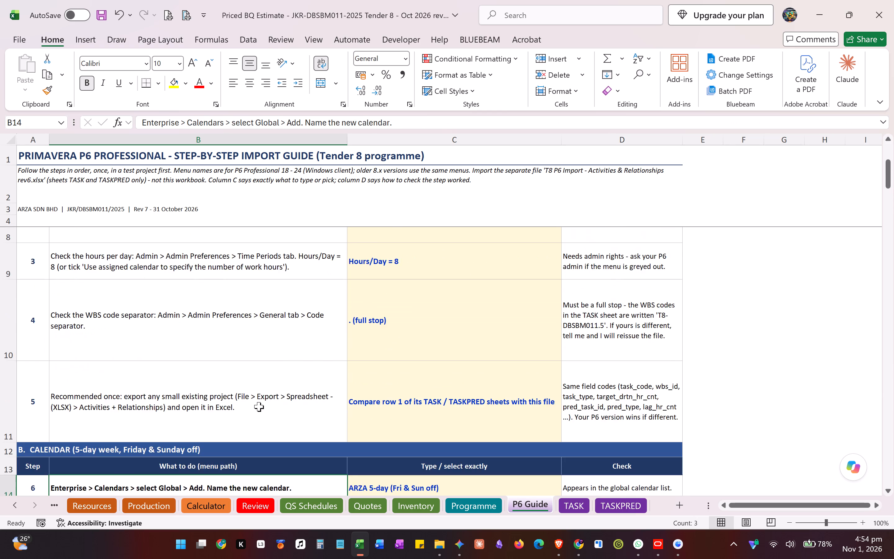
scroll(259, 407, "up", 2)
scroll(259, 286, "up", 2)
left_click_drag(260, 279, 270, 507)
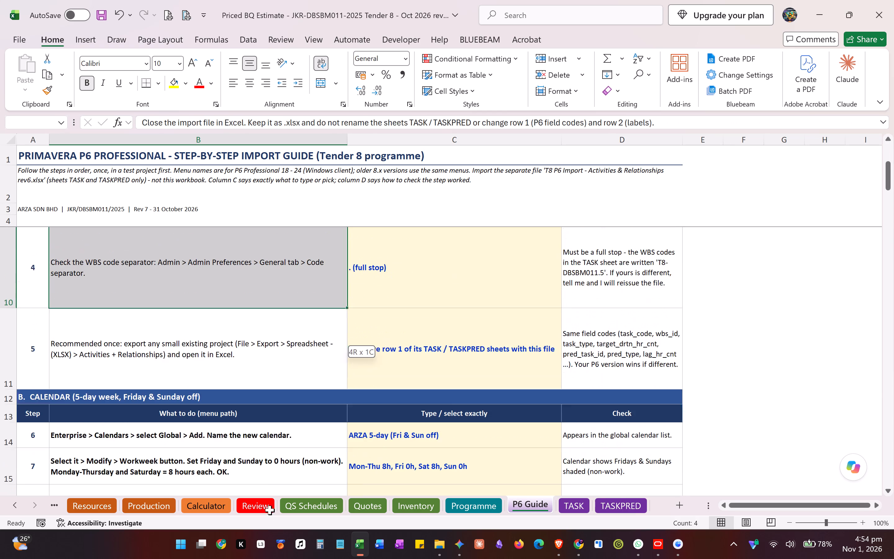
left_click_drag(270, 507, 269, 364)
key("ctrl+b")
Bold the step 17 instruction in the guide's WBS section to mark it as done.
scroll(267, 376, "down", 6)
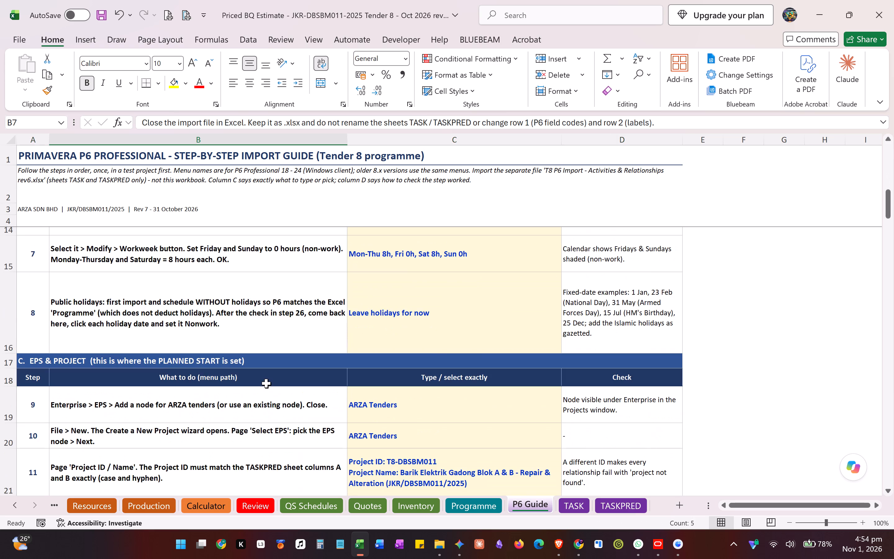
scroll(266, 385, "down", 11)
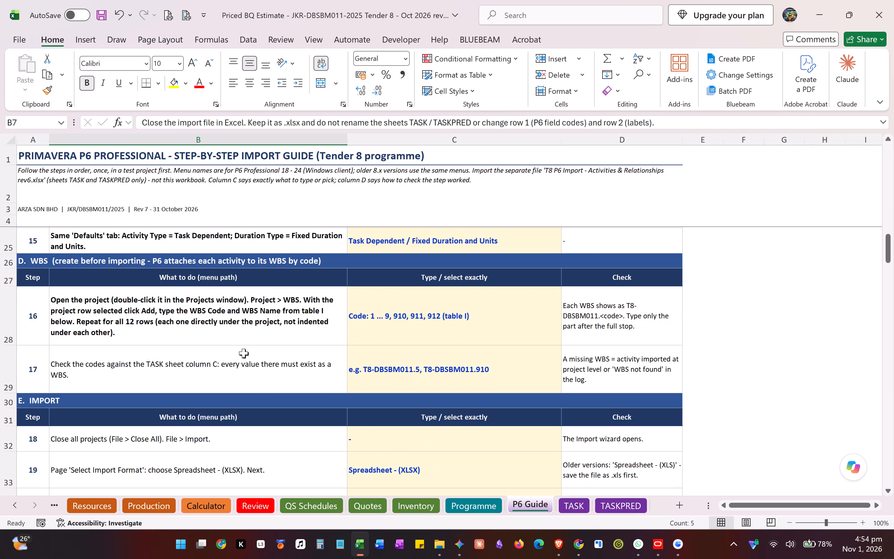
left_click(234, 362)
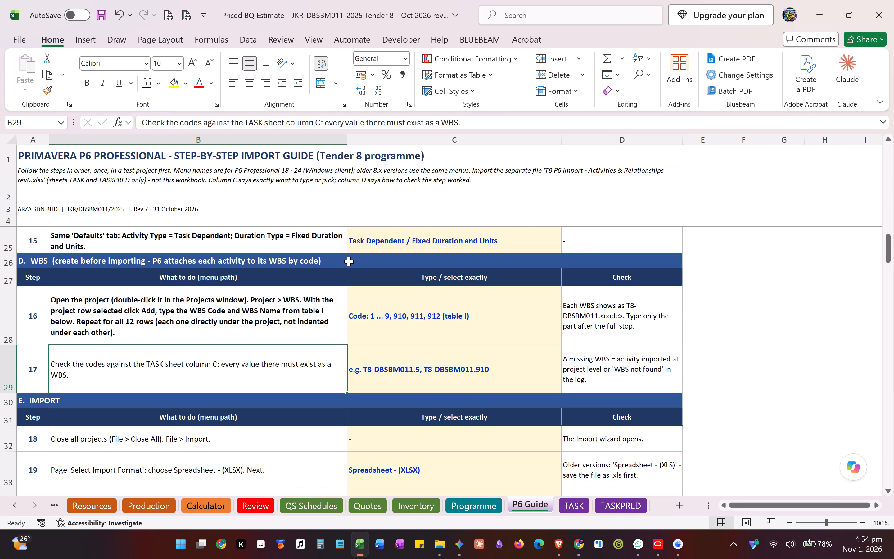
key("ctrl+b")
Consult the guide's Import section, and in Primavera P6 close the open T8-DBSBM011 project.
key("alt+Tab")
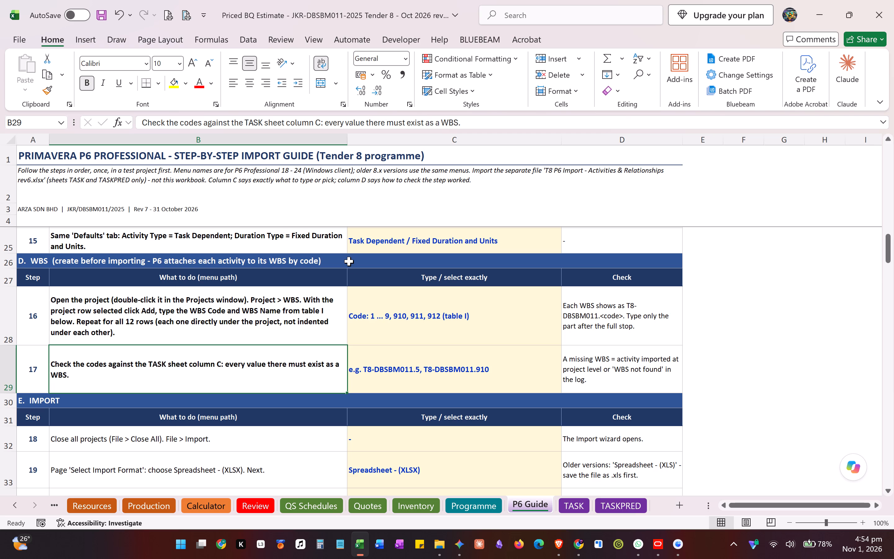
key("alt+Tab")
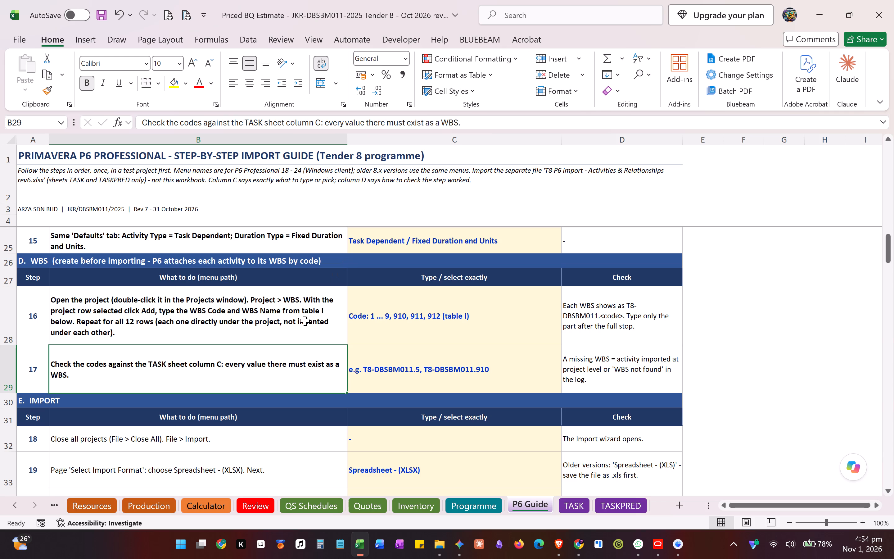
scroll(305, 320, "down", 2)
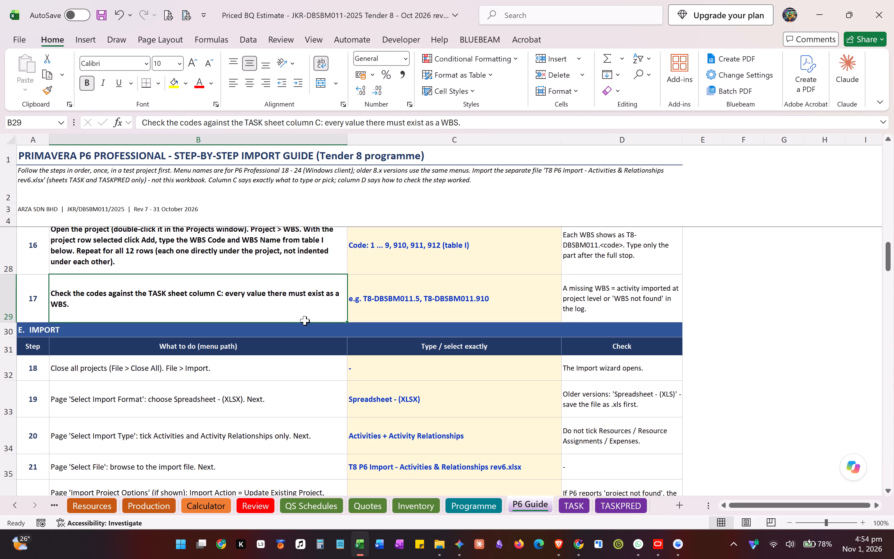
scroll(305, 320, "down", 1)
left_click(306, 330)
scroll(307, 330, "up", 3)
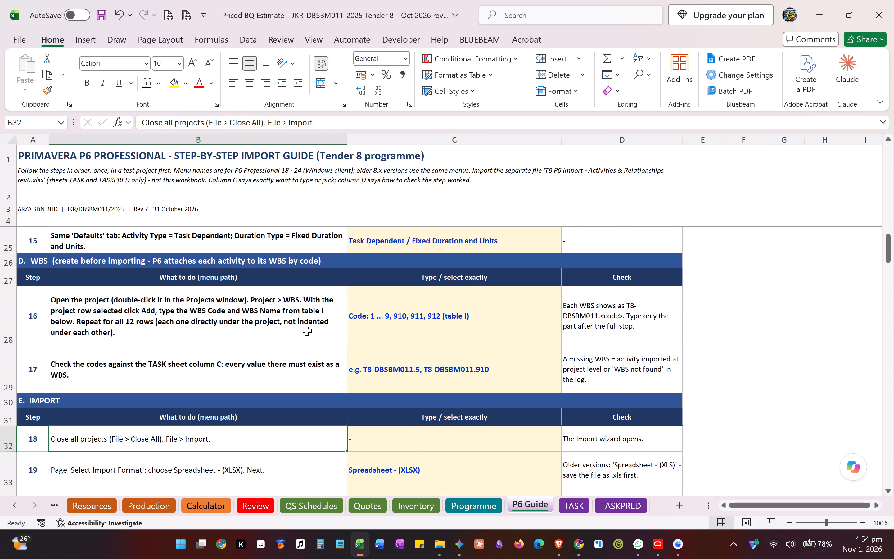
scroll(307, 330, "down", 4)
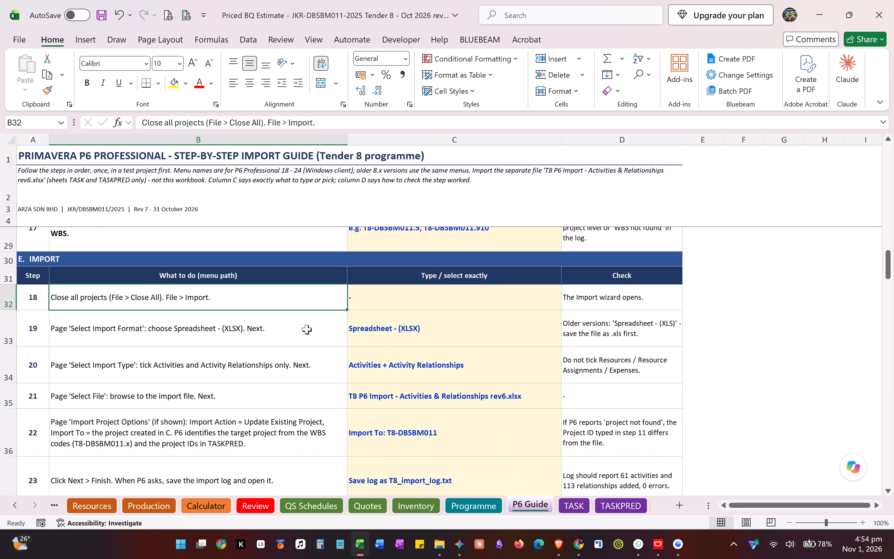
key("alt+Tab")
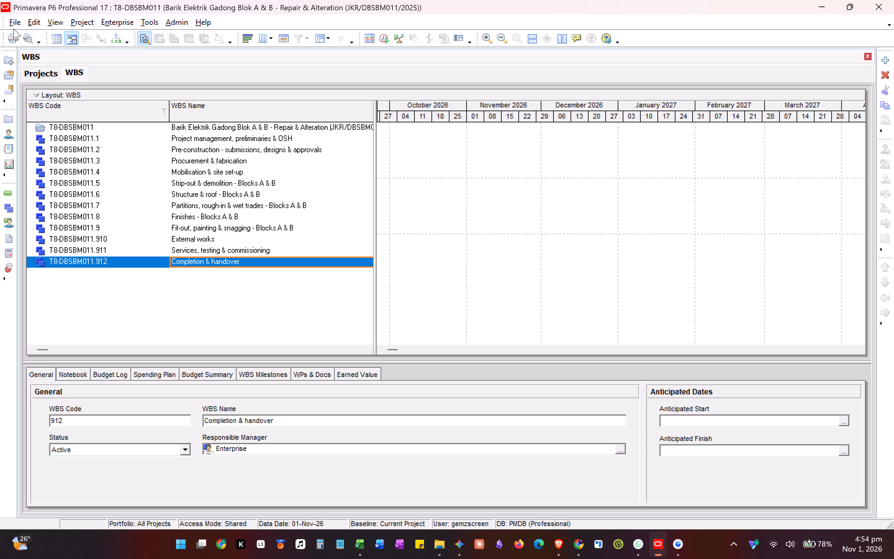
left_click(15, 20)
left_click(51, 64)
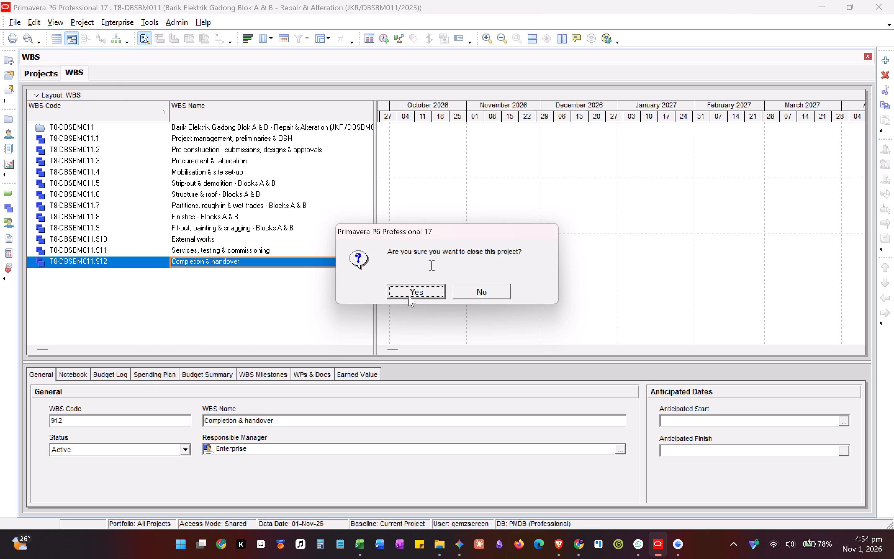
left_click(402, 296)
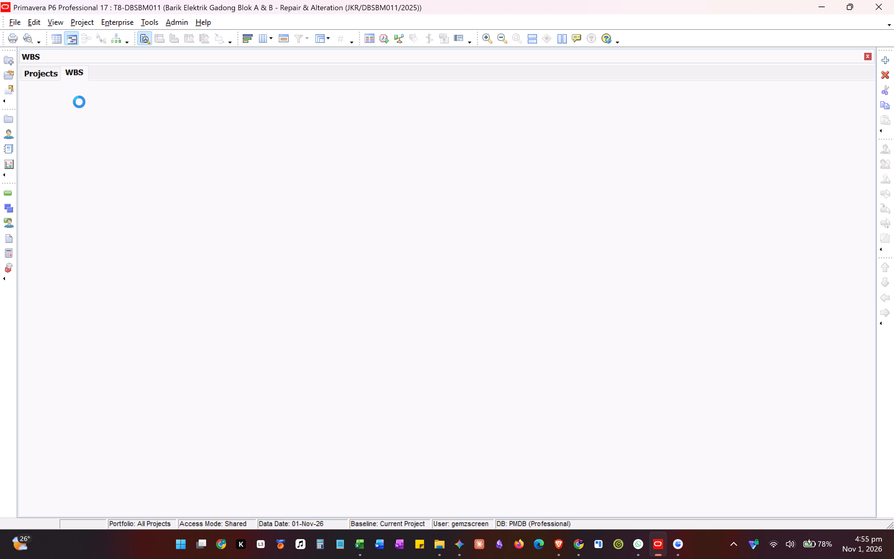
Start the Import wizard in Primavera P6 with no project open.
key("alt+Tab")
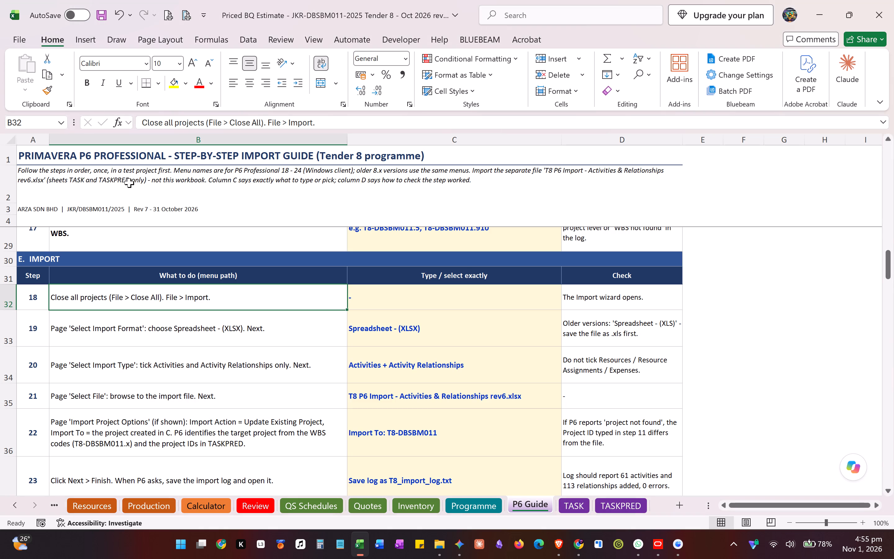
key("alt+Tab")
left_click(22, 22)
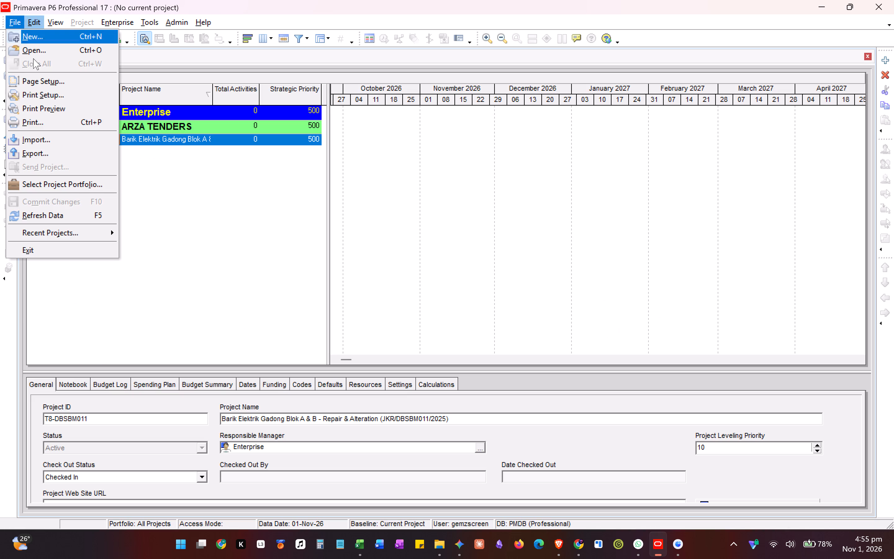
left_click(55, 142)
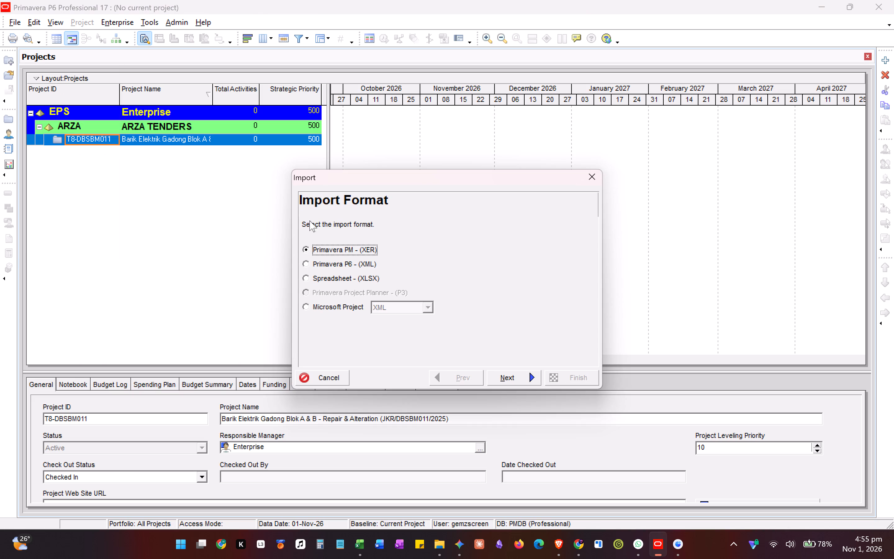
In the Excel guide, bold the instructions for steps 18 and 19 in the Import section.
key("alt+Tab")
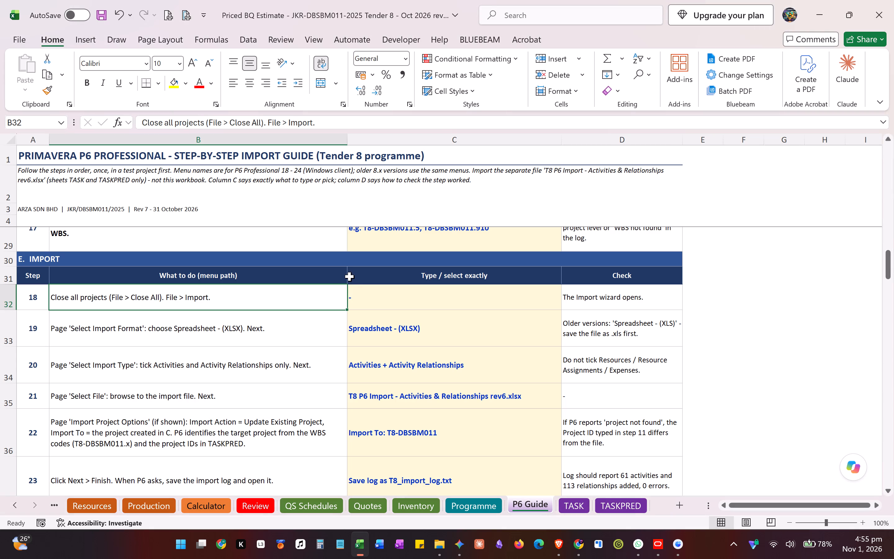
left_click(301, 298)
key("ctrl+b")
left_click(301, 327)
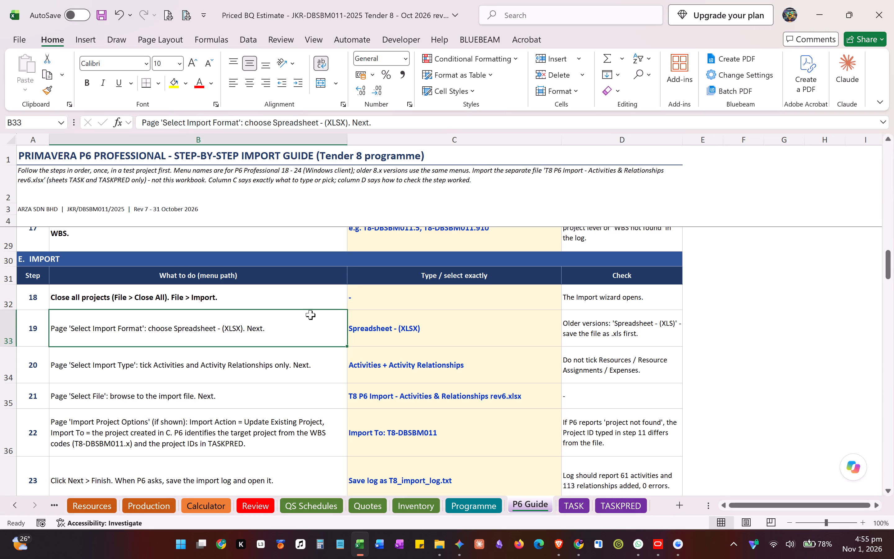
key("ctrl+b")
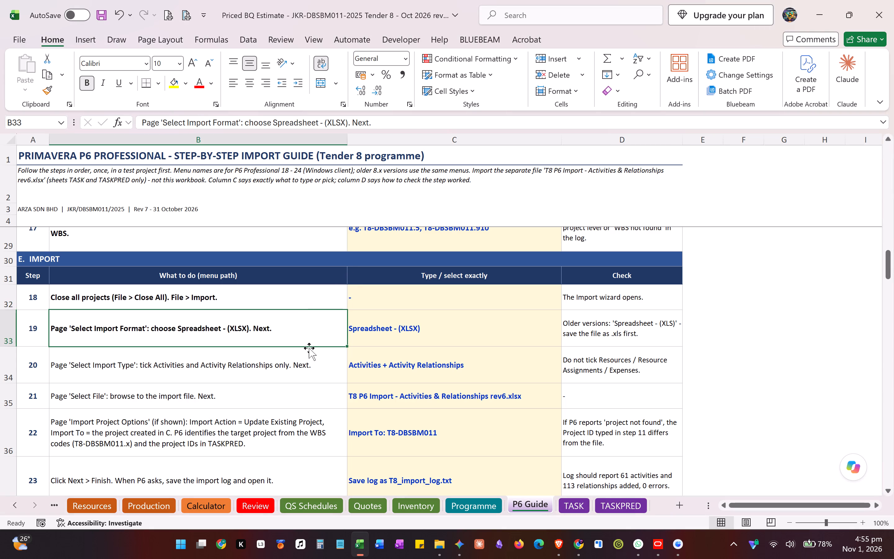
left_click(305, 362)
left_click(306, 326)
In Primavera P6, choose Spreadsheet - (XLSX) as the import format and continue to the file selection.
key("alt+Tab")
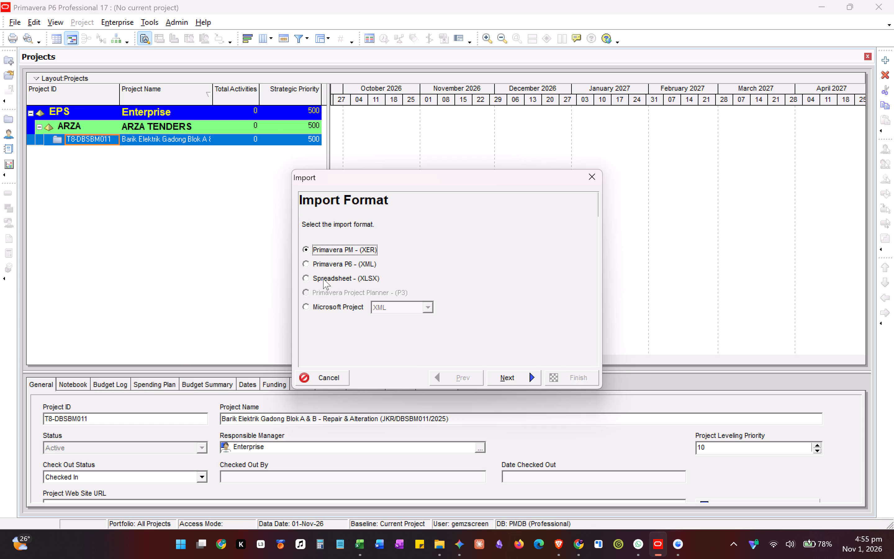
left_click(333, 278)
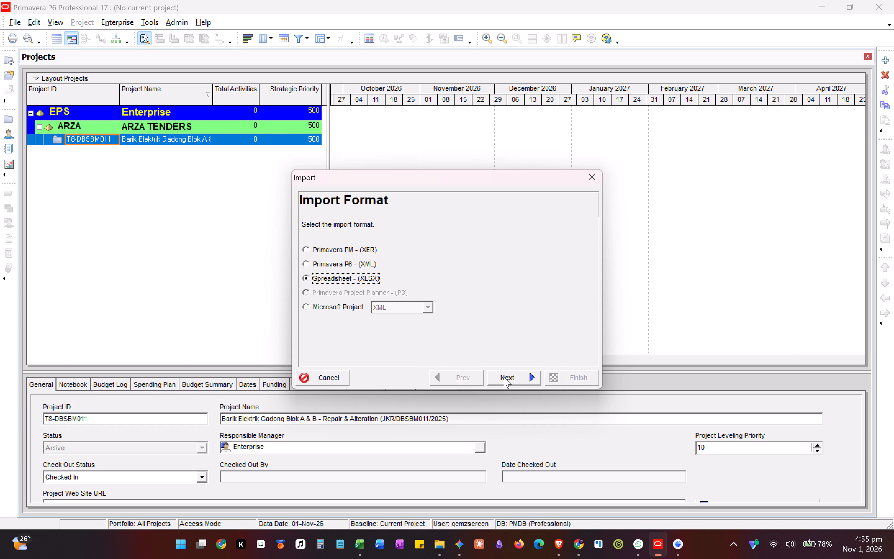
left_click(504, 377)
In the Excel guide, bold the instructions for steps 20 to 22 in the Import section.
key("alt+Tab")
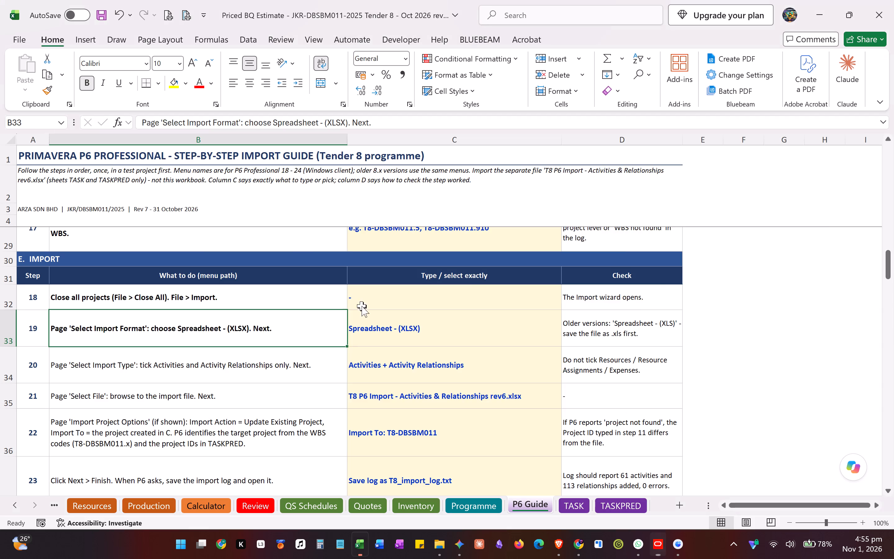
left_click(281, 372)
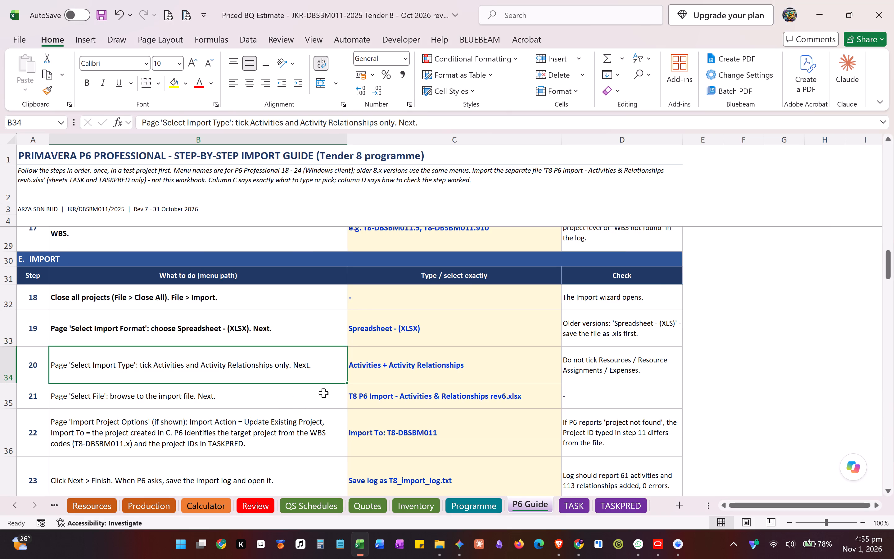
key("ctrl+b")
left_click(313, 405)
key("ctrl+b")
scroll(313, 405, "down", 1)
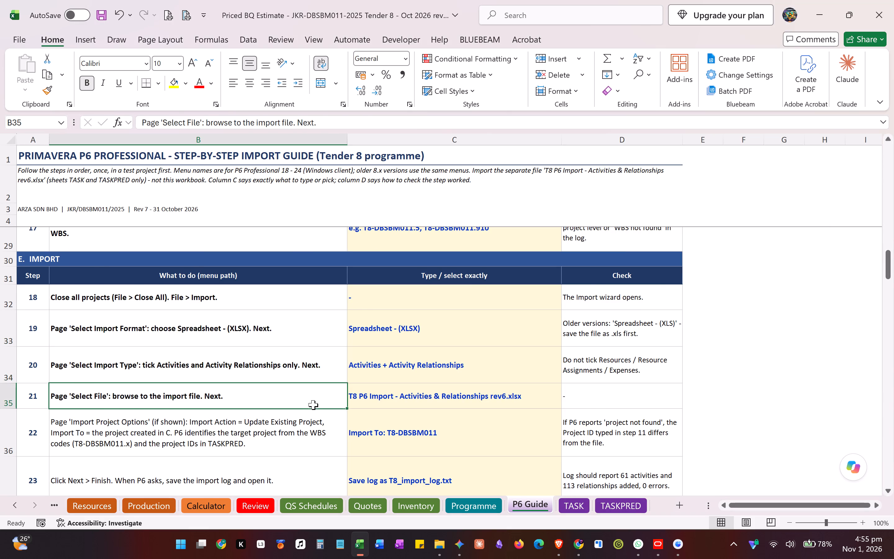
left_click(312, 404)
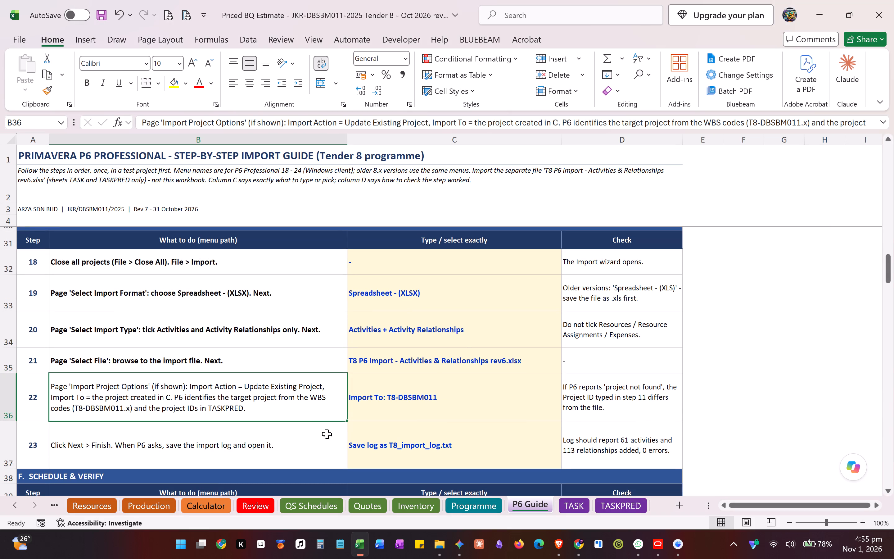
key("ctrl+b")
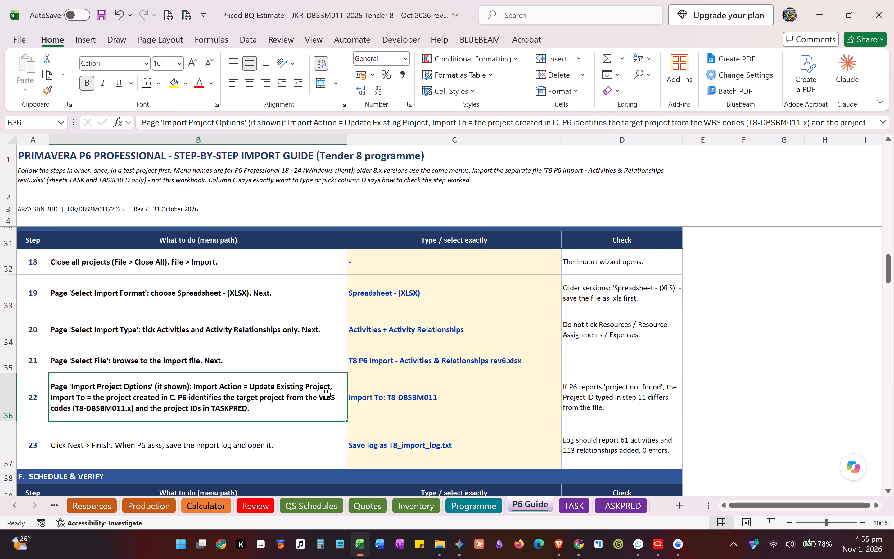
In Primavera P6, select 'T8 P6 Import - Activities Relationships rev6.xlsx' from the TENDER 8 - Gadong Block A & B folder as the import file.
key("alt+Tab")
left_click(519, 308)
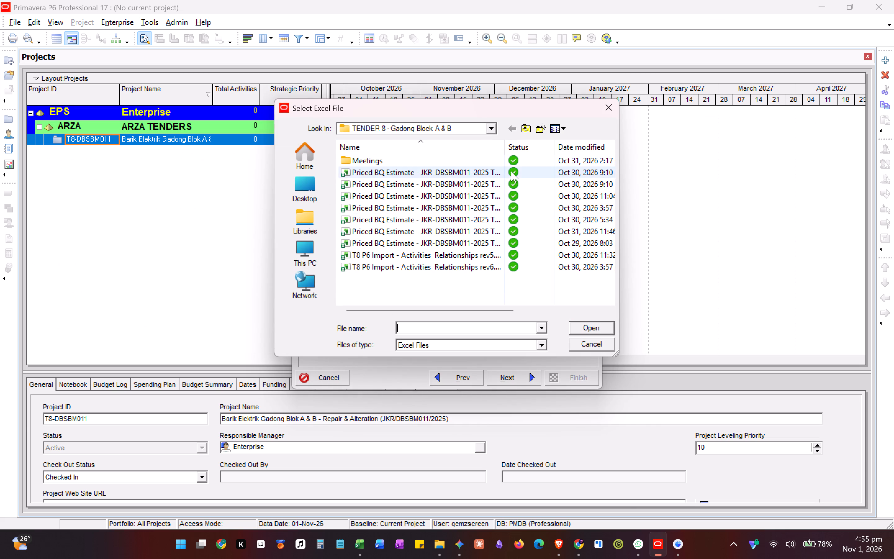
left_click_drag(508, 151, 613, 161)
key("alt+Tab")
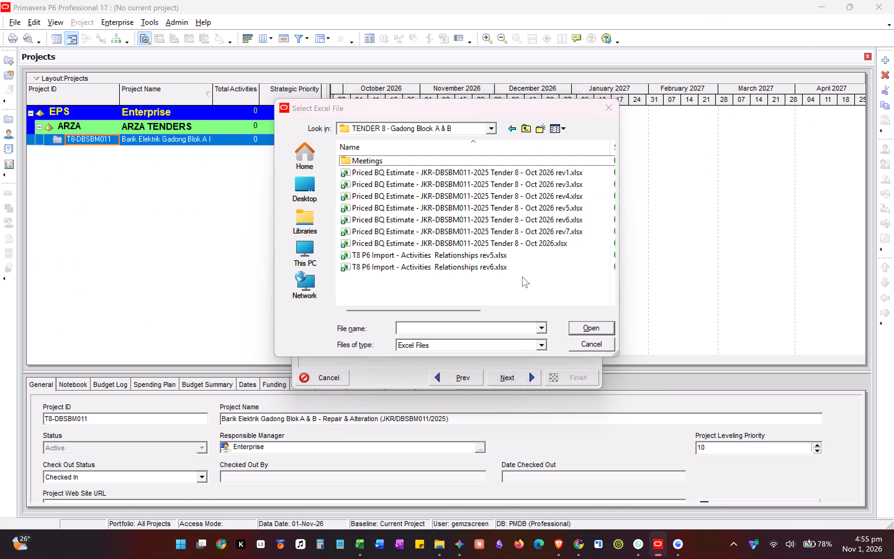
key("alt+Tab")
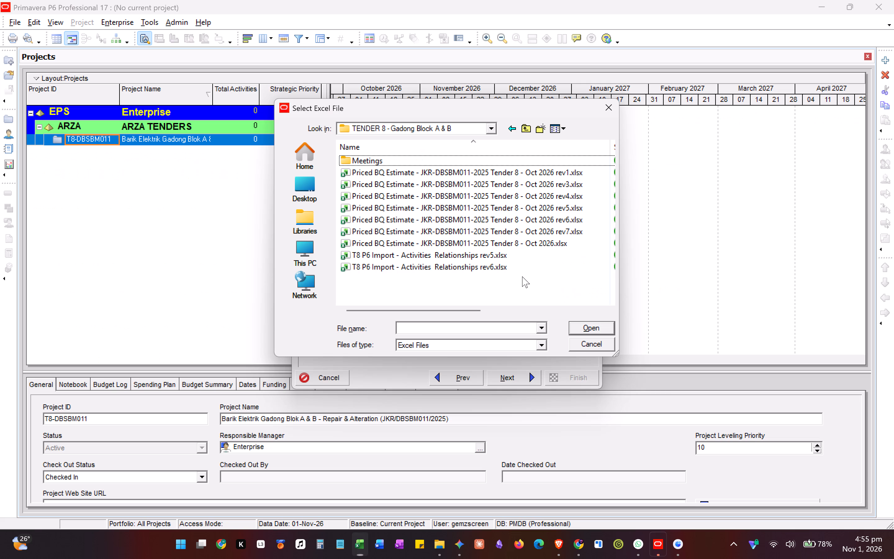
left_click(473, 266)
left_click(580, 326)
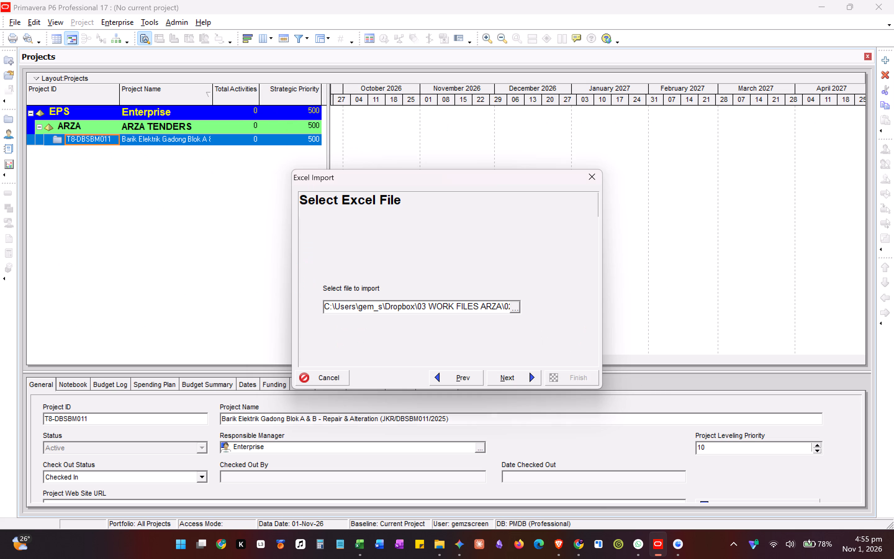
In the Excel guide, bold the step 23 instruction at the end of the Import section.
key("alt+Tab")
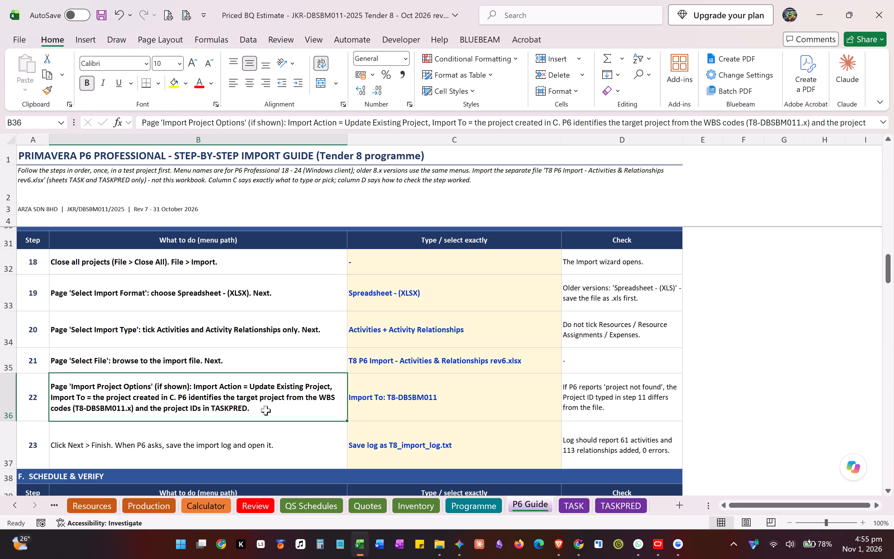
left_click(274, 442)
scroll(297, 407, "down", 2)
key("ctrl+b")
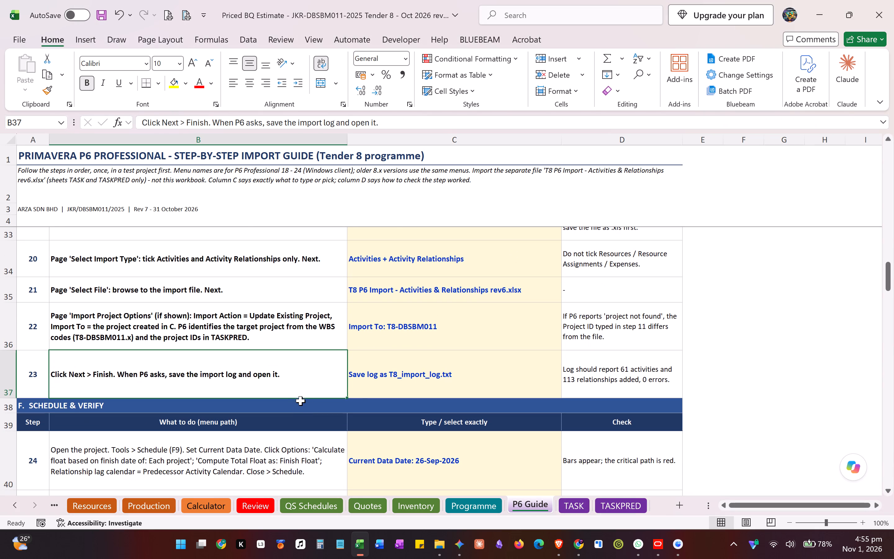
In Primavera P6, proceed with the chosen file to the Import Type page and check the guide for the data types to import.
key("alt+Tab")
left_click(513, 377)
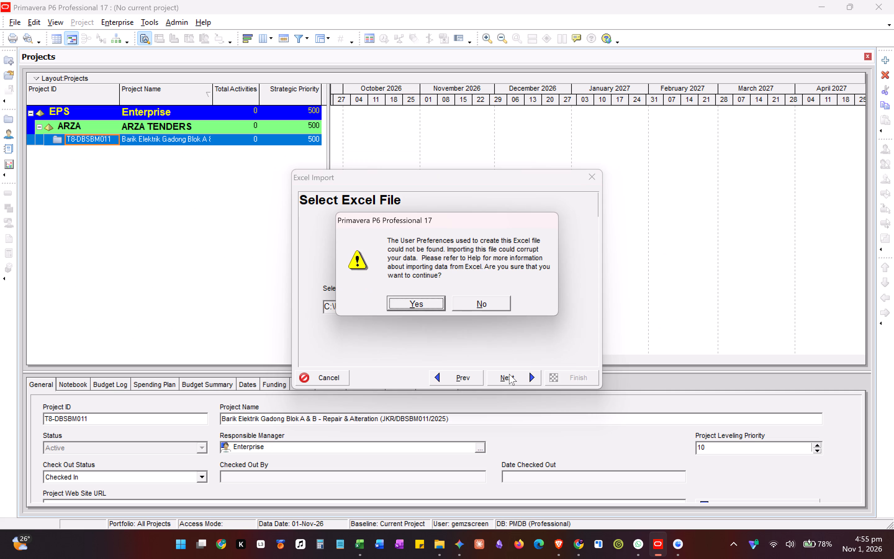
left_click(415, 305)
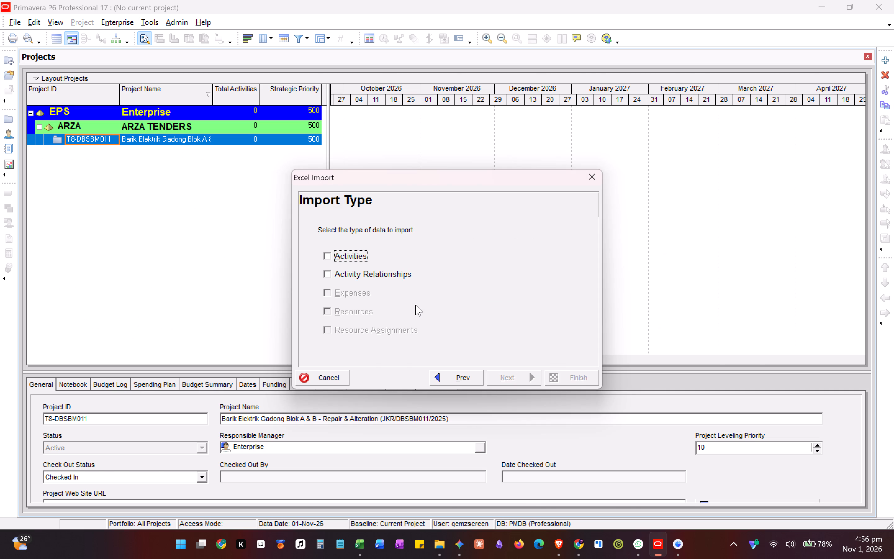
key("alt+Tab")
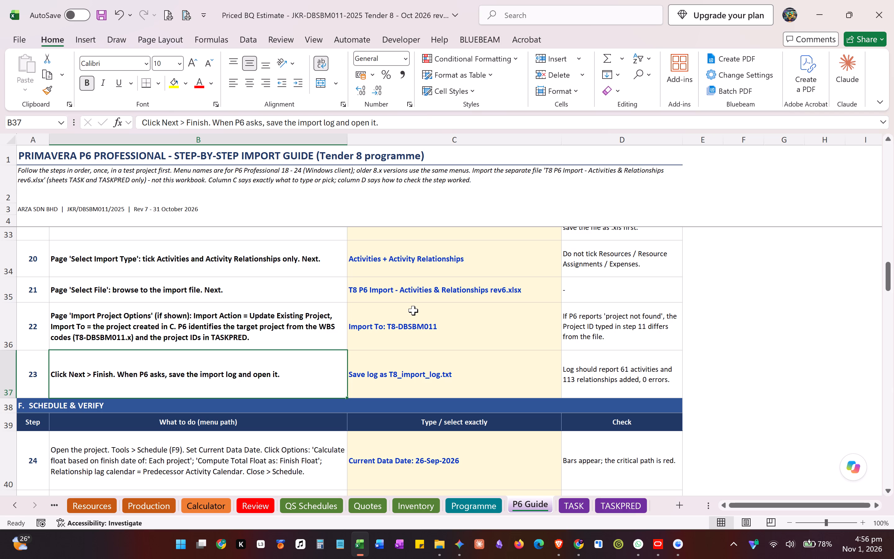
key("alt+Tab")
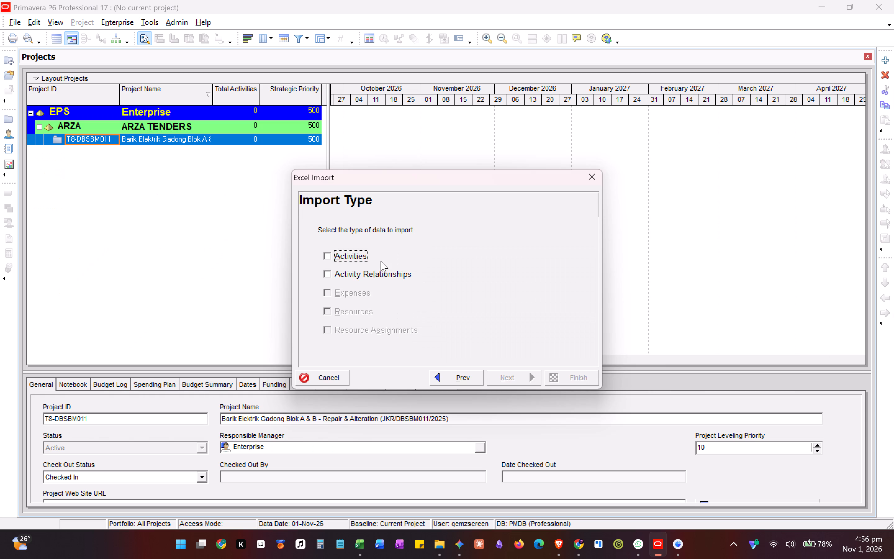
Include only Activities and Activity Relationships as the data types to import, checking against the guide, and proceed to Import Project Options.
left_click(367, 258)
left_click(368, 275)
key("alt+Tab")
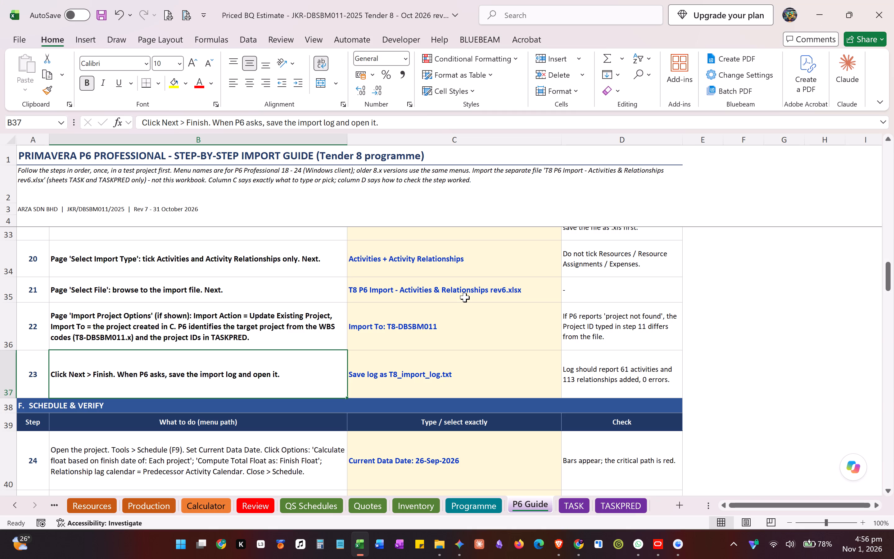
key("alt+Tab")
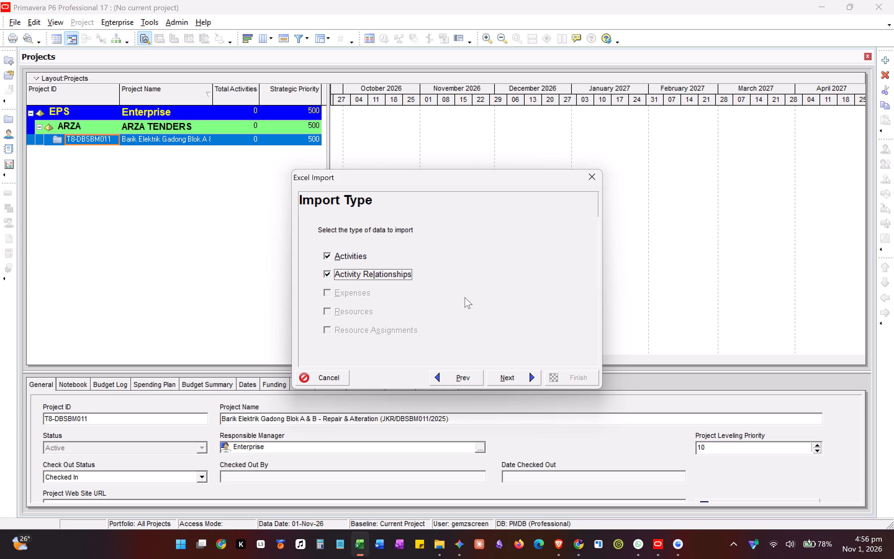
key("alt+Tab")
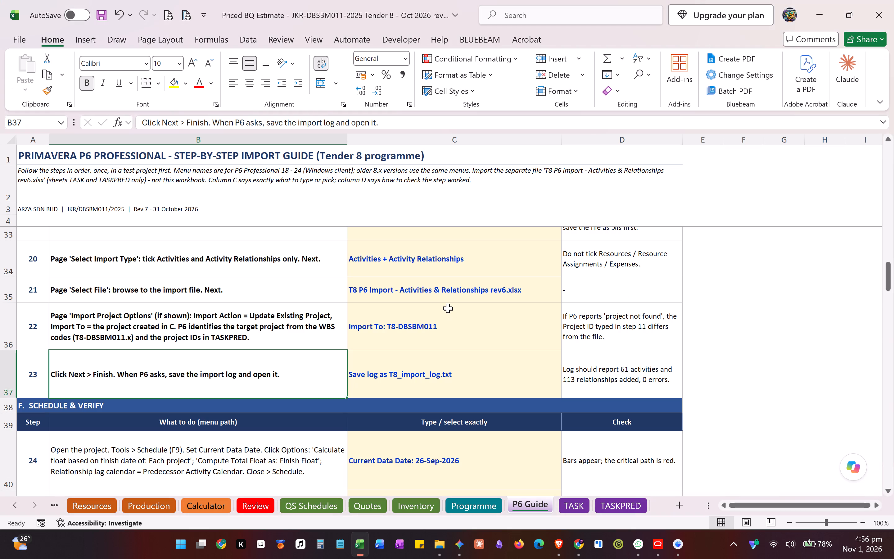
key("alt+Tab")
left_click(505, 379)
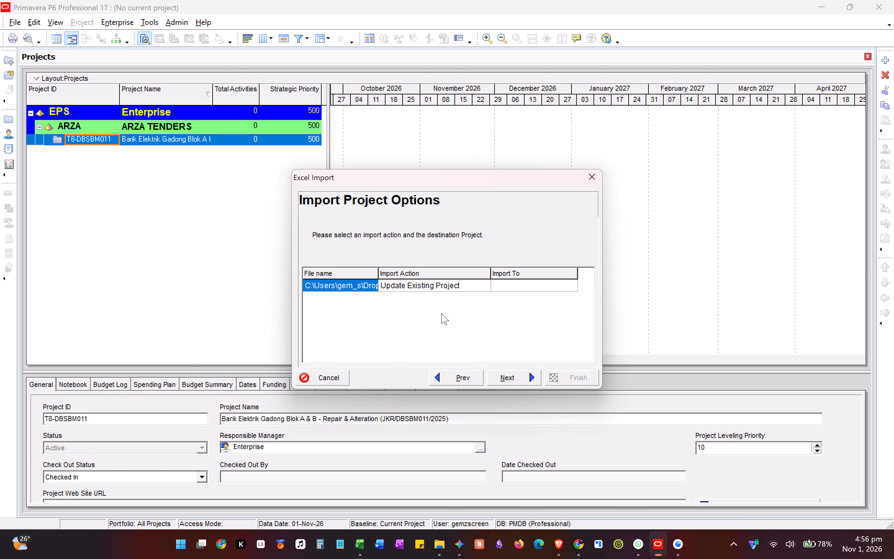
Compare the Import Project Options page with guide step 22 for the import action and destination project.
key("alt+Tab")
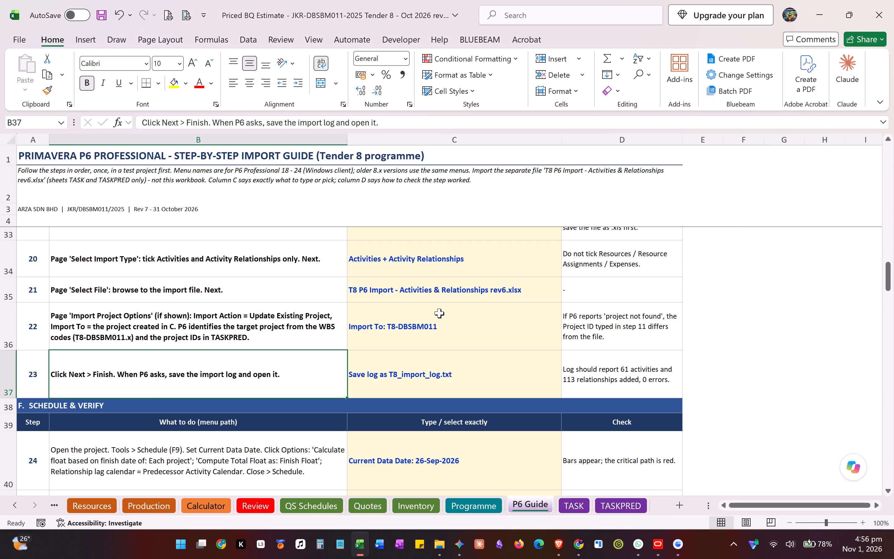
key("alt+Tab")
key("alt+Tab")
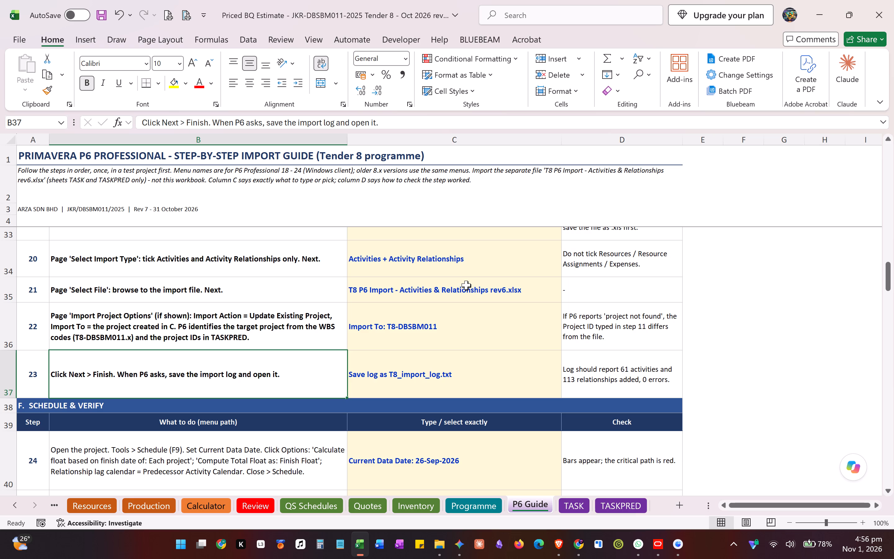
key("alt+Tab")
left_click(461, 289)
key("alt+Tab")
key("alt+Tab")
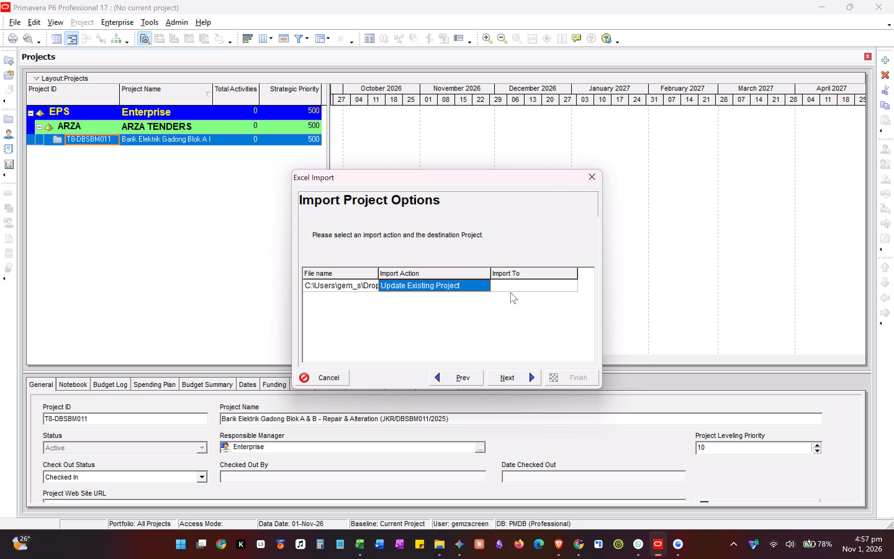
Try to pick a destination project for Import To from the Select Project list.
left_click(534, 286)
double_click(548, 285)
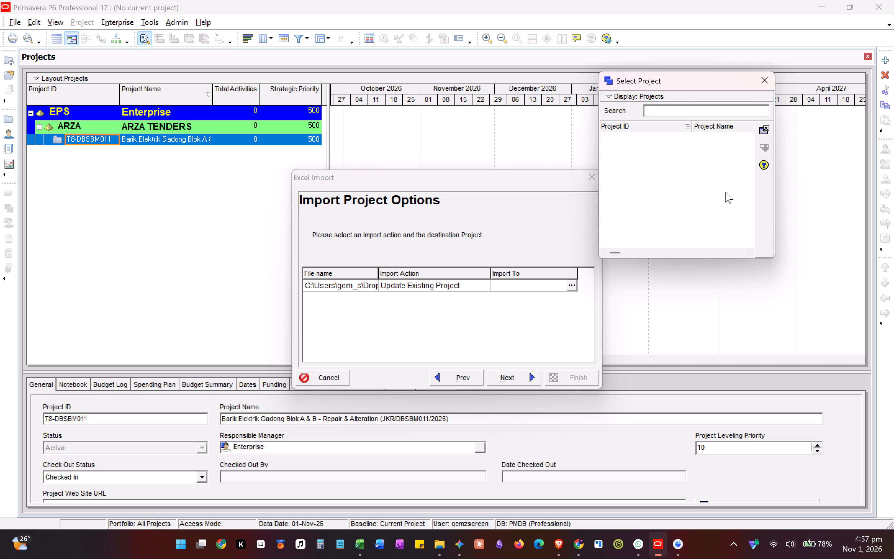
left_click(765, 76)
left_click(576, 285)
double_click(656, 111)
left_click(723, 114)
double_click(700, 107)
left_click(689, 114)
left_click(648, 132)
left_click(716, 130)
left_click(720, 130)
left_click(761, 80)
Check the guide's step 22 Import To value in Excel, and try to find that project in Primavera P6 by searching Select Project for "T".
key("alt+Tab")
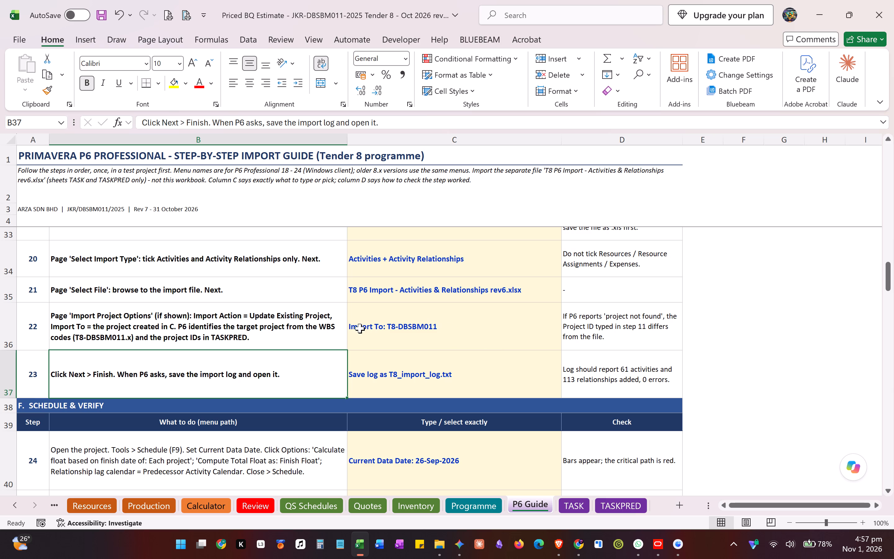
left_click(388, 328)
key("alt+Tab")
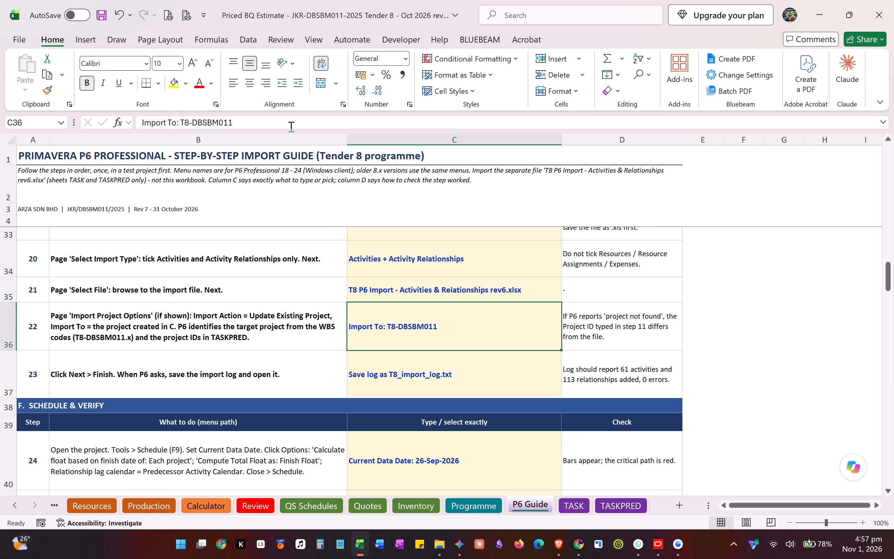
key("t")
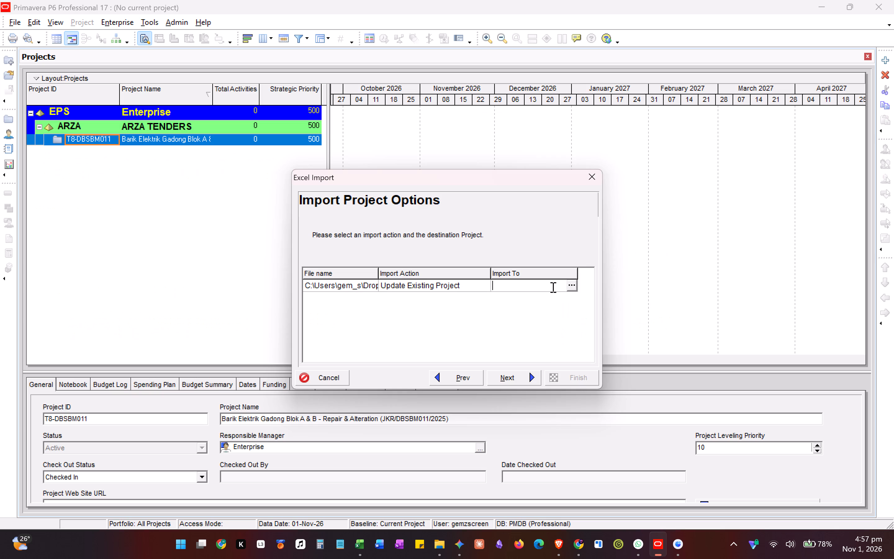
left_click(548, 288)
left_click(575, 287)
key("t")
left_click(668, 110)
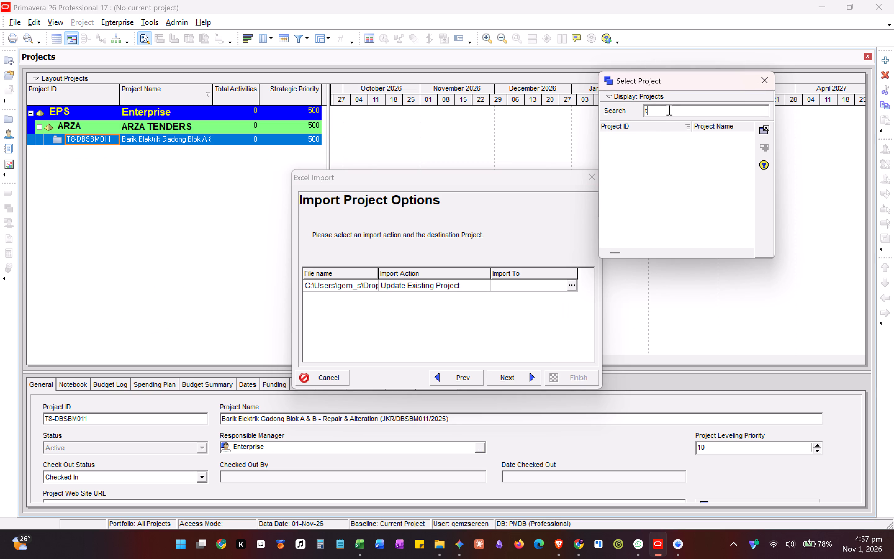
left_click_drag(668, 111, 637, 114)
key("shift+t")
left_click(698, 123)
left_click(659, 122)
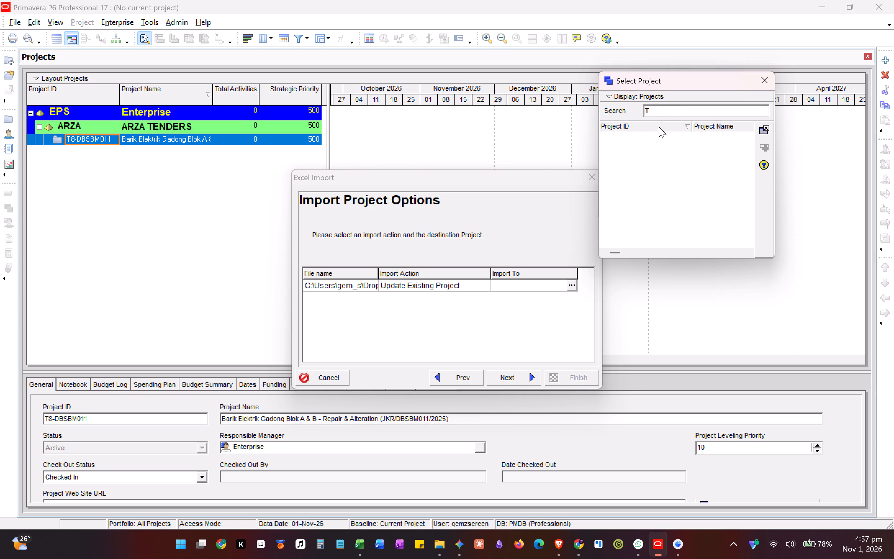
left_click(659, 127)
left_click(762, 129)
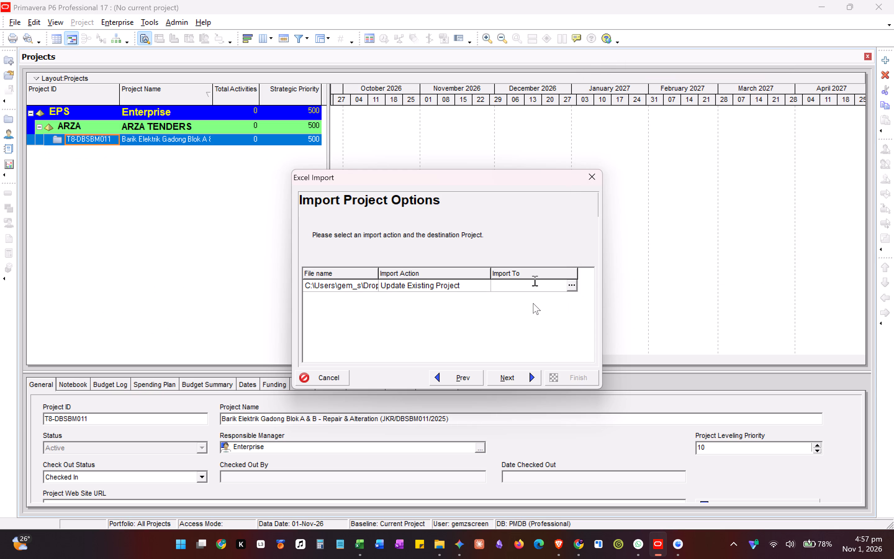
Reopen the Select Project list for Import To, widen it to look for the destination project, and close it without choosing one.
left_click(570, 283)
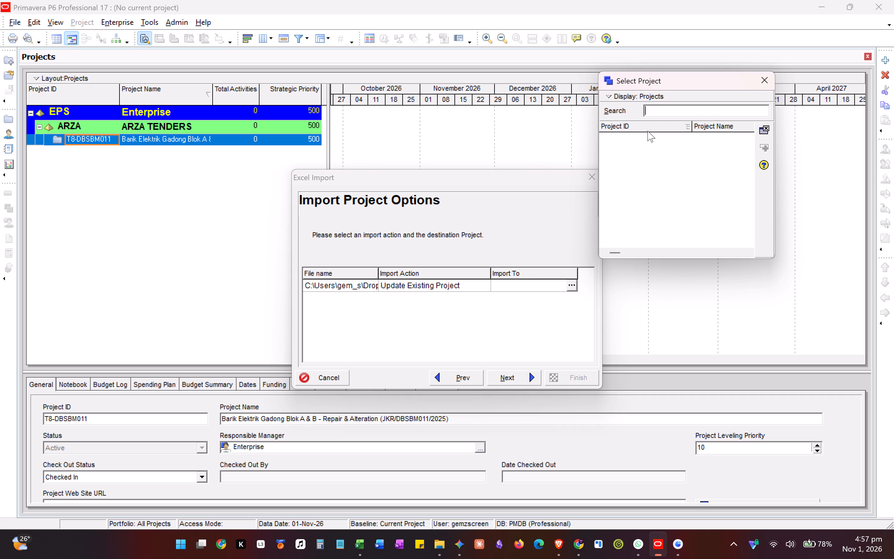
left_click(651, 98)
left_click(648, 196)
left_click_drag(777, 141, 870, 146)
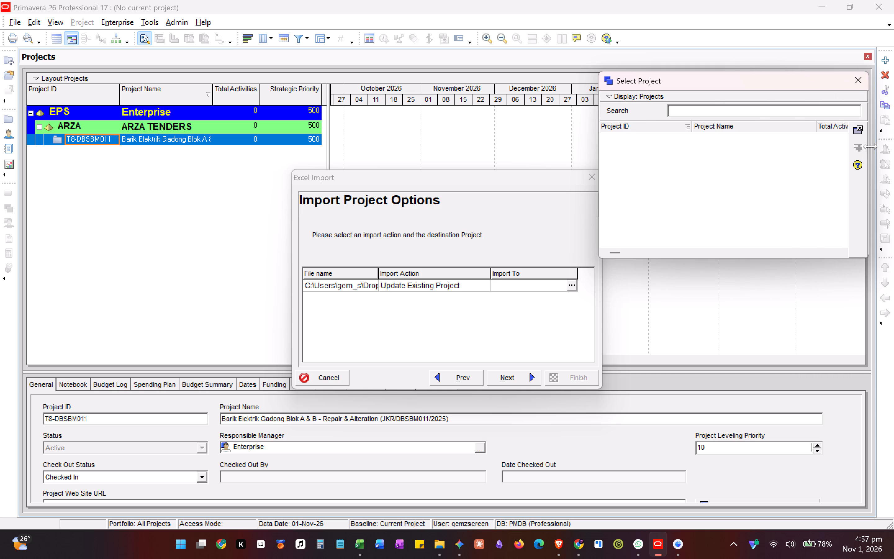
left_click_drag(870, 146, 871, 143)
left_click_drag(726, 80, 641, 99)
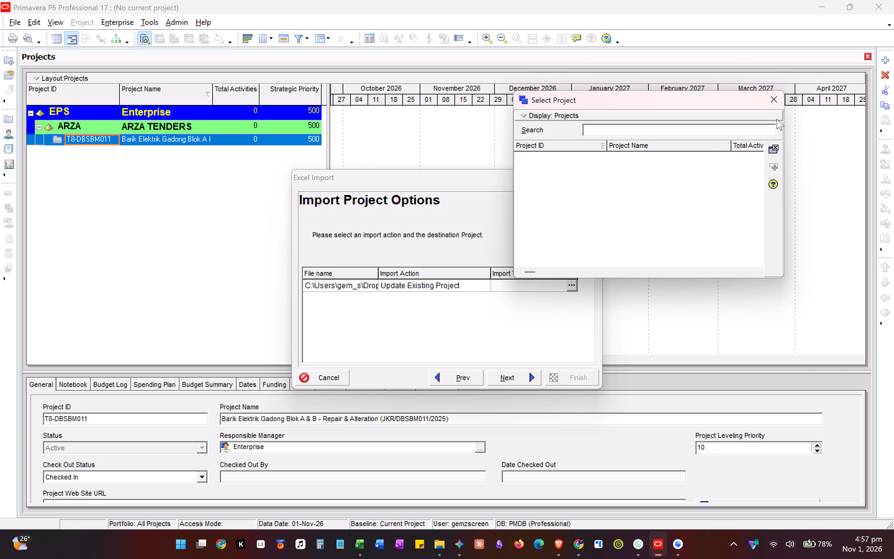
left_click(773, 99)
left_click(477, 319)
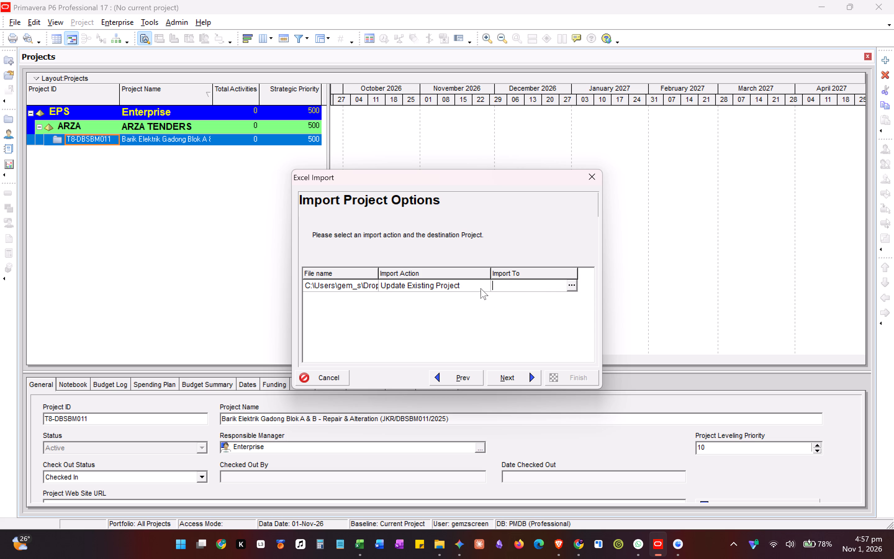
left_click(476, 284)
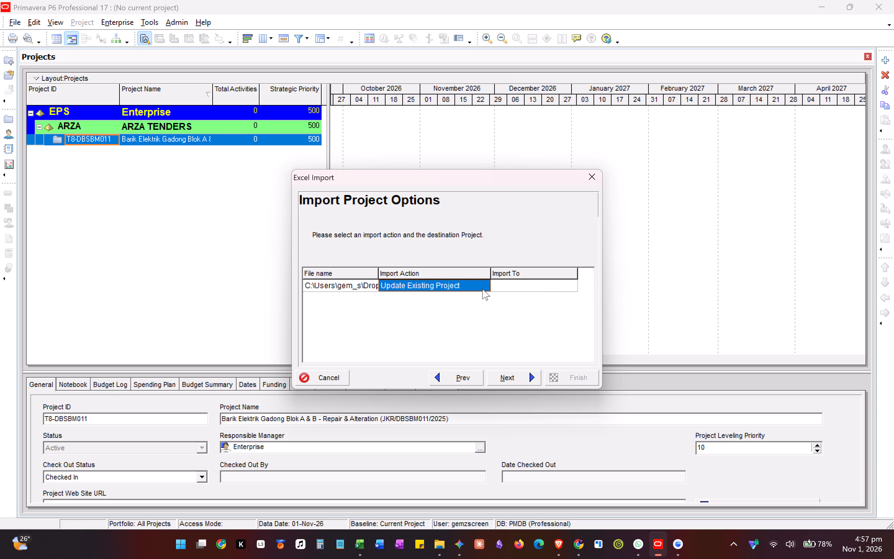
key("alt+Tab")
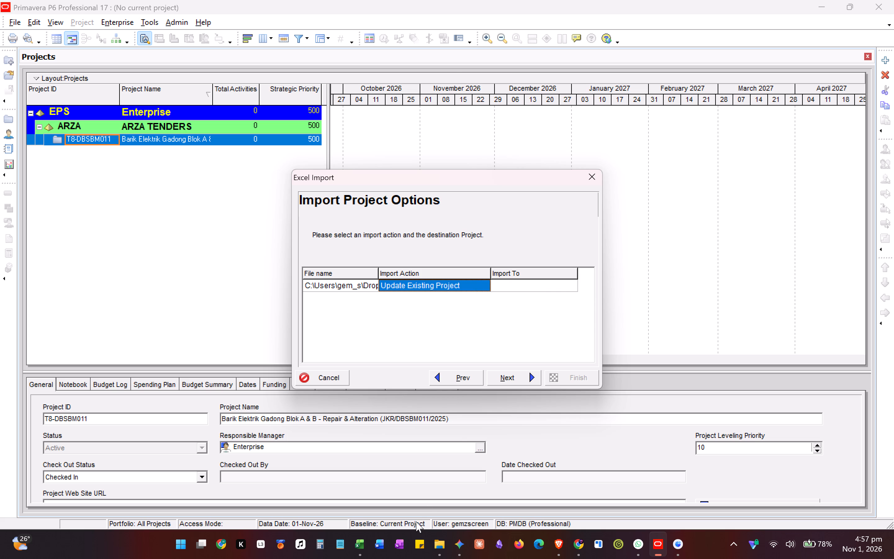
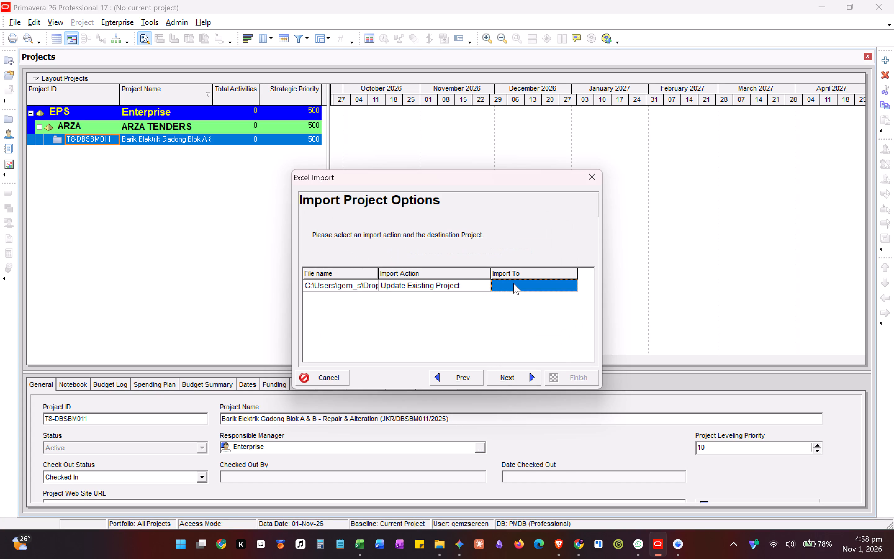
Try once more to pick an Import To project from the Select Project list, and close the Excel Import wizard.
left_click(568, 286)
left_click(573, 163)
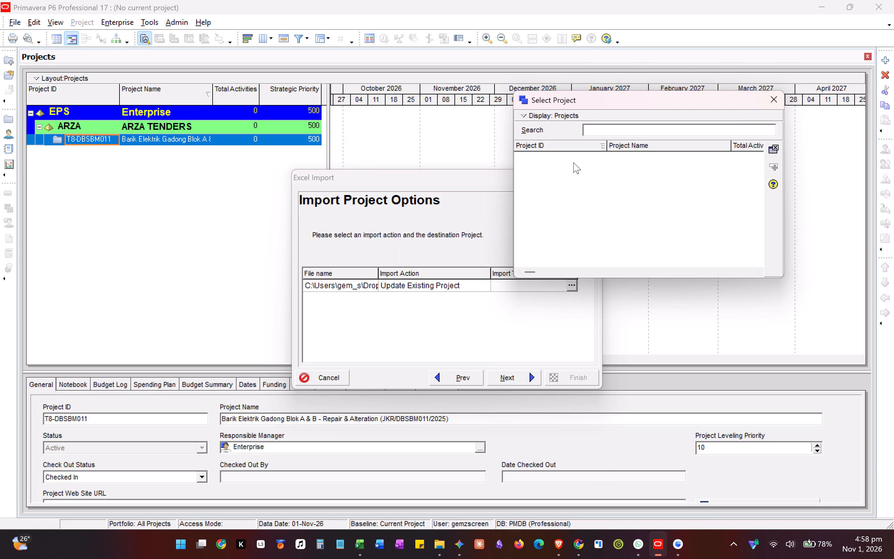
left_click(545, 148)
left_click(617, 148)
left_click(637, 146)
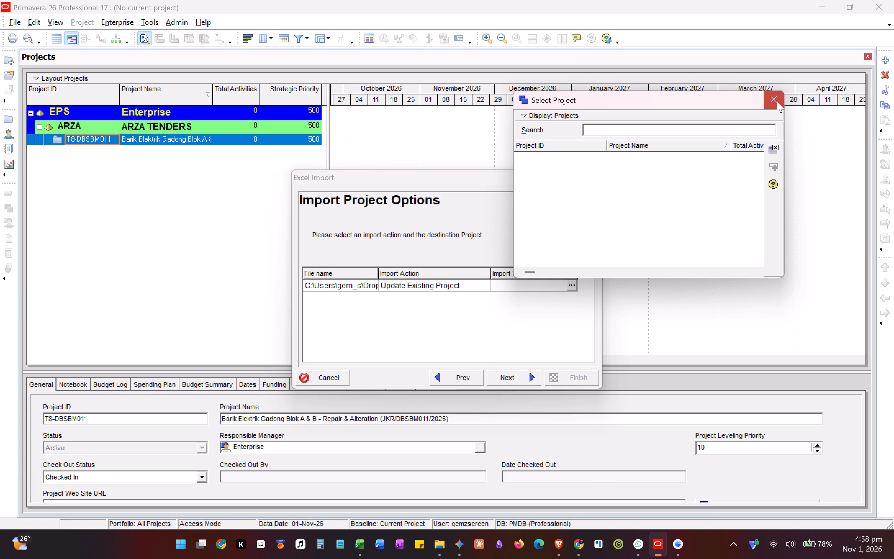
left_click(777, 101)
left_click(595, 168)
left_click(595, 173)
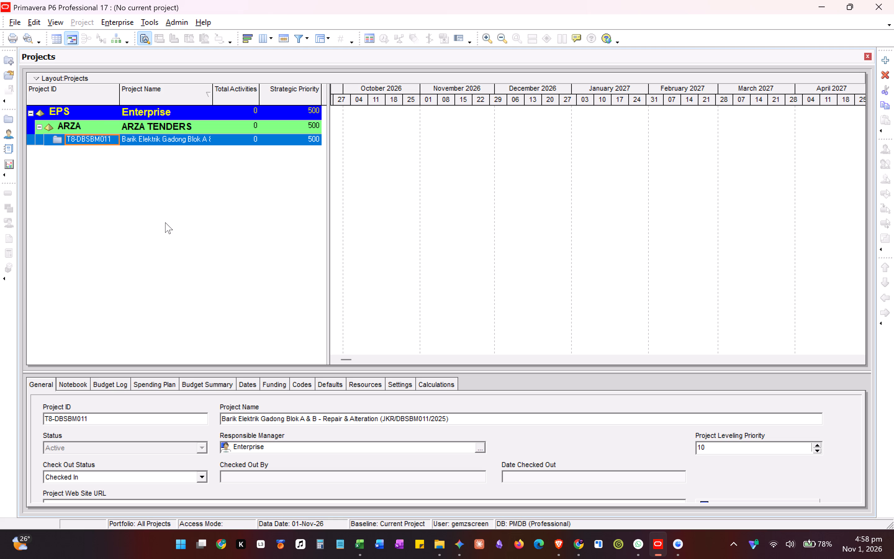
Open project T8-DBSBM011 from the Projects list.
left_click(165, 222)
left_click(102, 120)
left_click(38, 24)
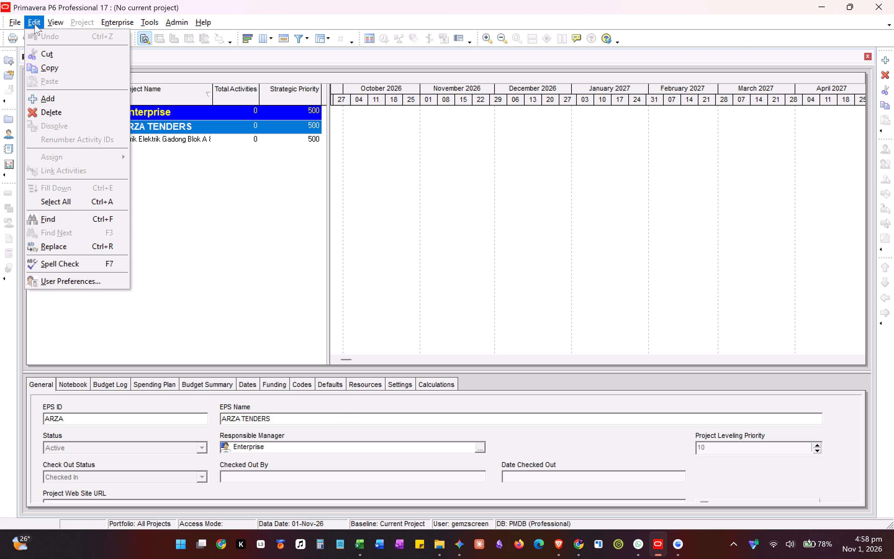
left_click(207, 201)
left_click(93, 138)
double_click(88, 138)
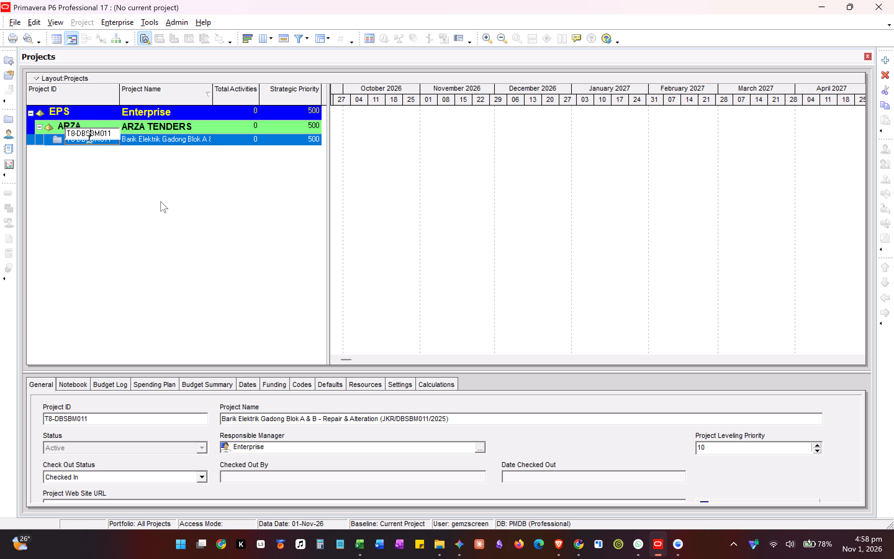
left_click(160, 201)
double_click(152, 137)
left_click(166, 195)
left_click(100, 140)
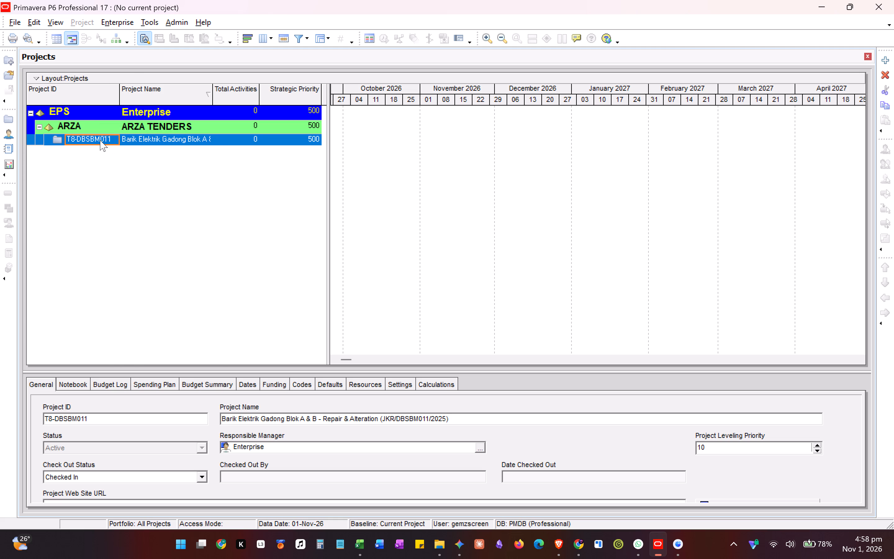
right_click(99, 140)
left_click(138, 148)
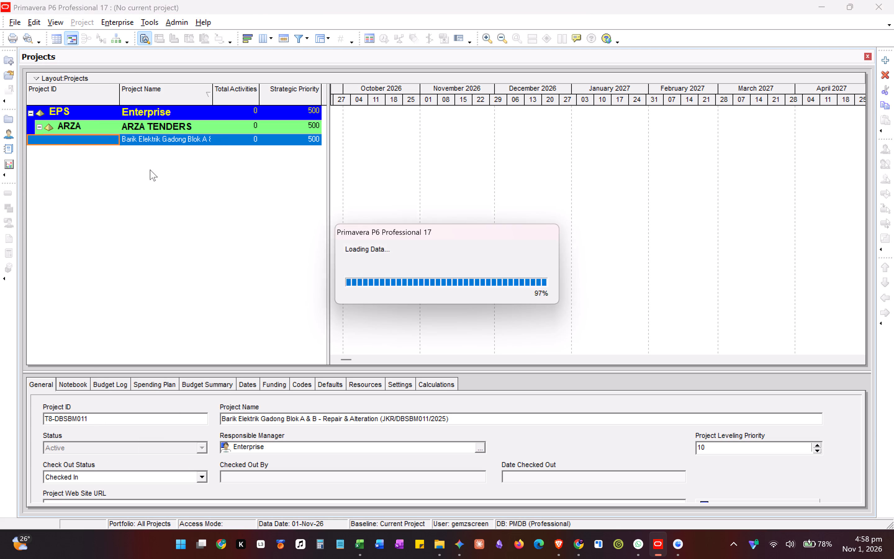
left_click(196, 227)
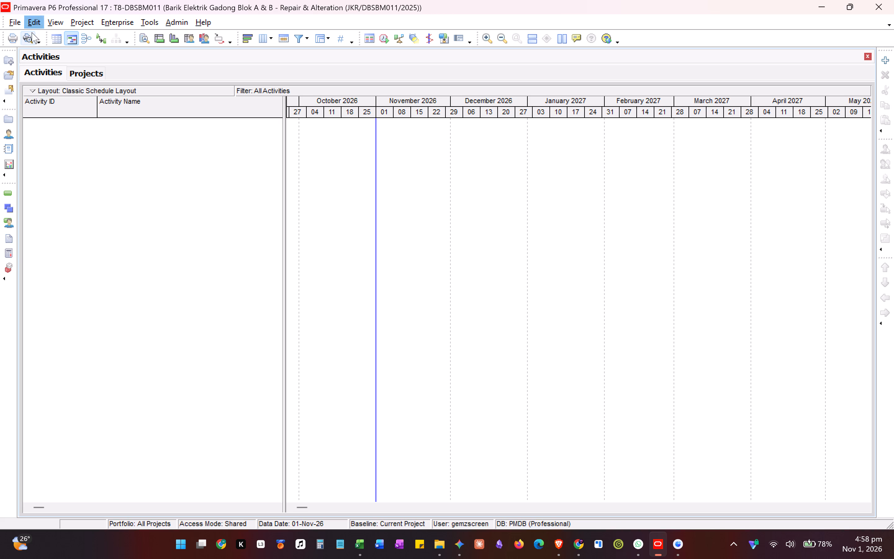
Start a new import in Spreadsheet - (XLSX) format using the file T8 P6 Import - Activities Relationships rev6.xlsx.
left_click(16, 21)
left_click(63, 141)
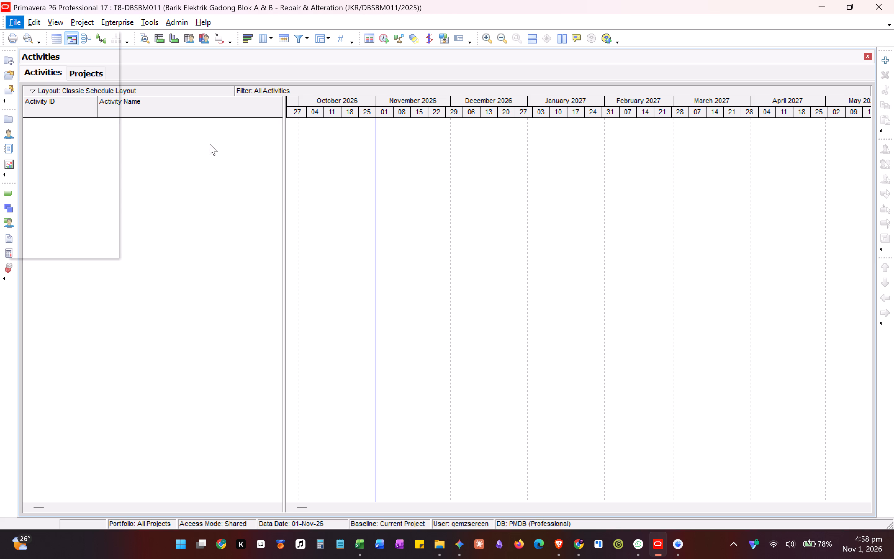
left_click(348, 247)
left_click(346, 243)
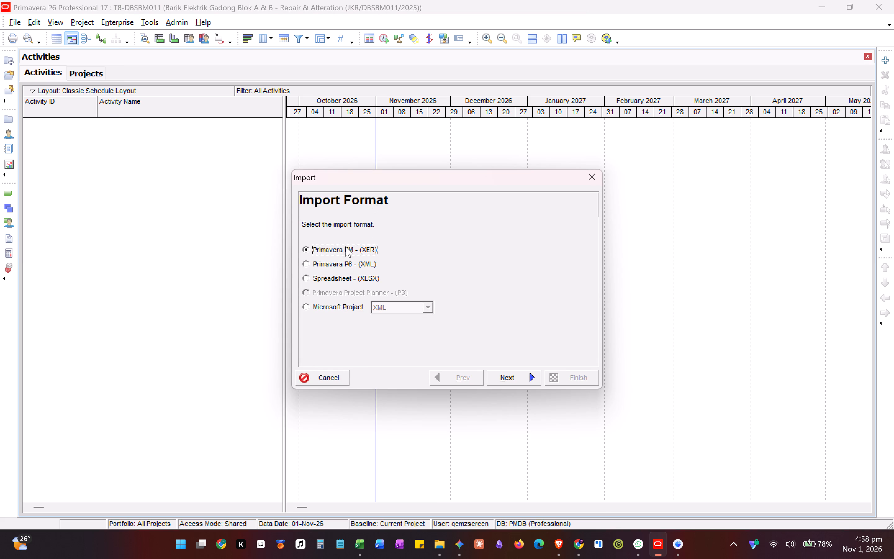
left_click(345, 278)
left_click(513, 382)
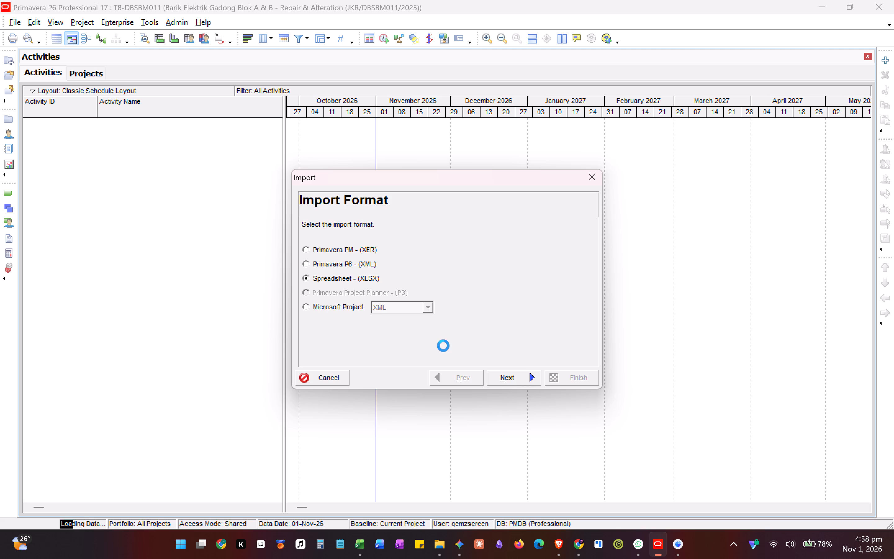
left_click(512, 309)
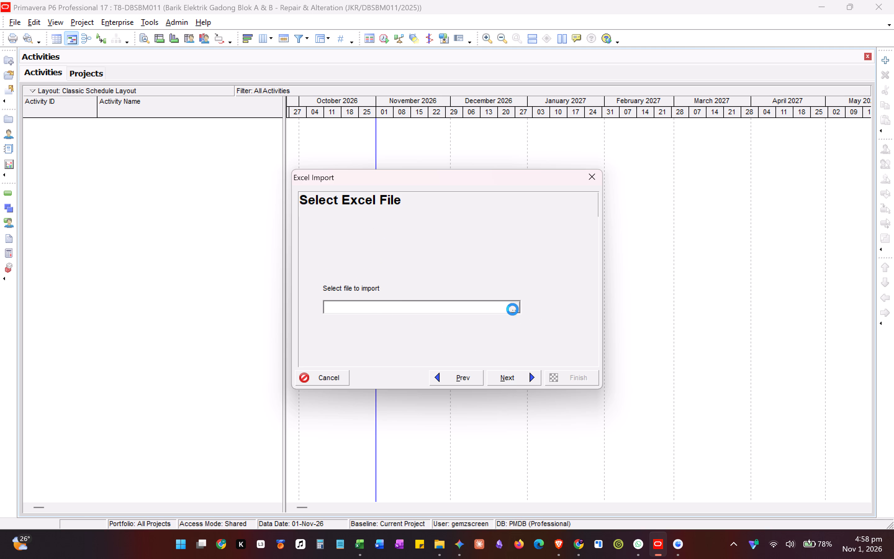
left_click(456, 264)
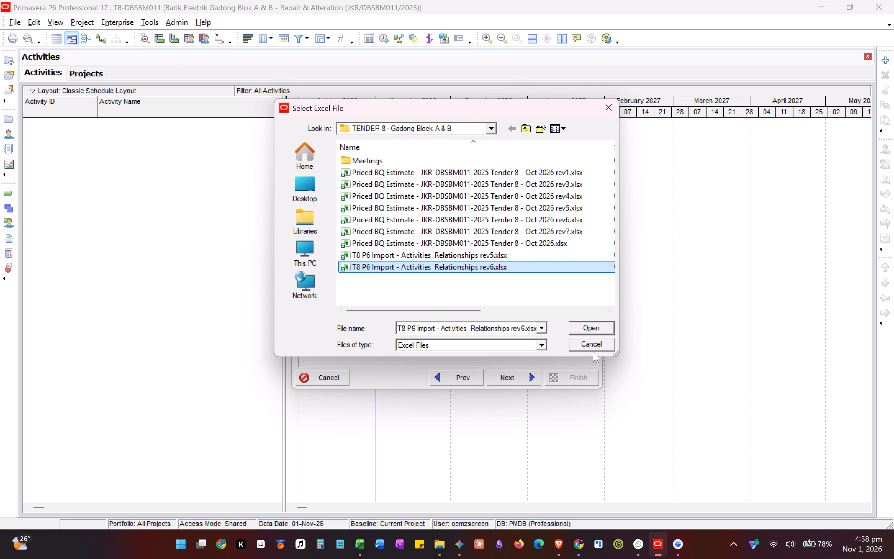
left_click(598, 328)
left_click(516, 374)
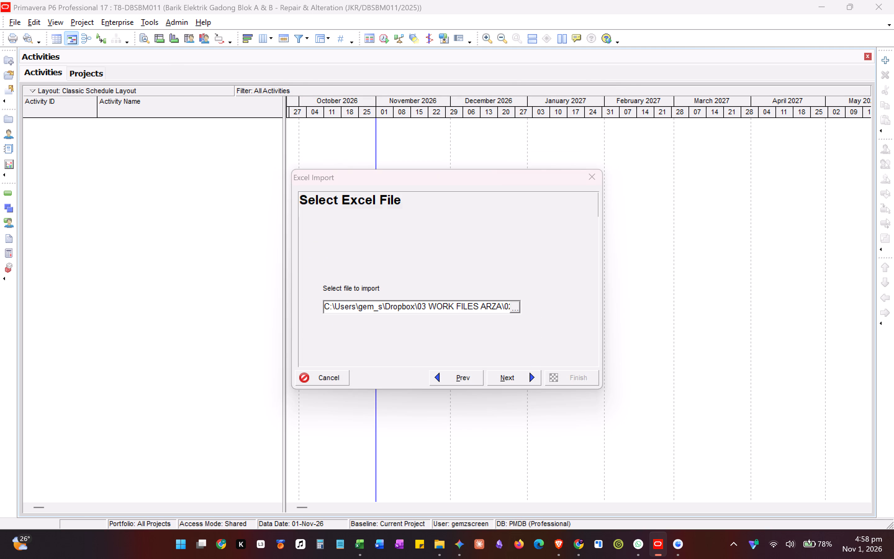
Select Activities and Activity Relationships as the types of data to import.
left_click(429, 307)
left_click(363, 253)
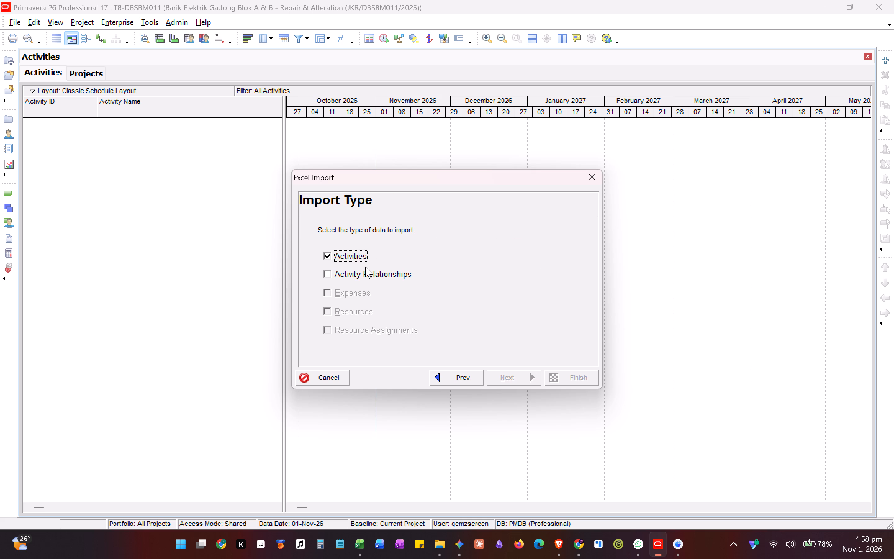
left_click(367, 273)
left_click(506, 374)
Set Import To to project T8-DBSBM011 with Update Existing Project as the action, and run the import to the end.
left_click(519, 282)
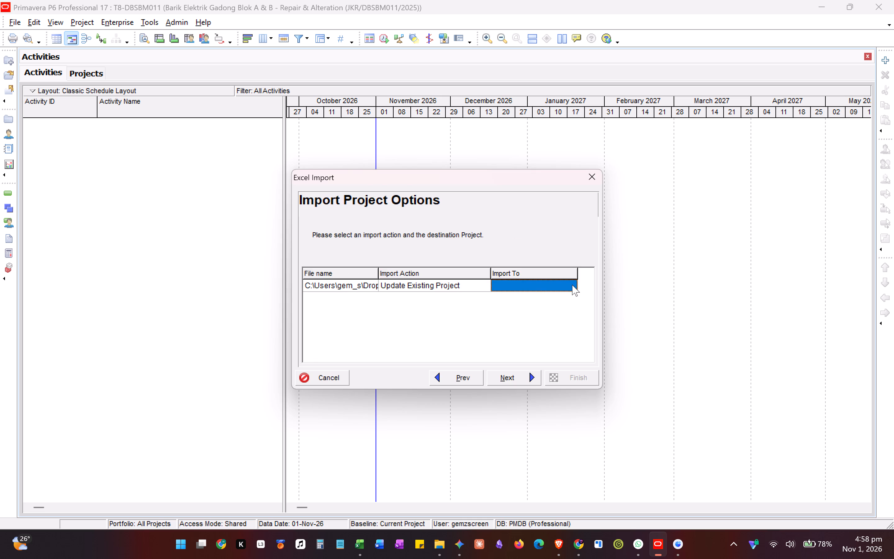
double_click(572, 285)
left_click(572, 286)
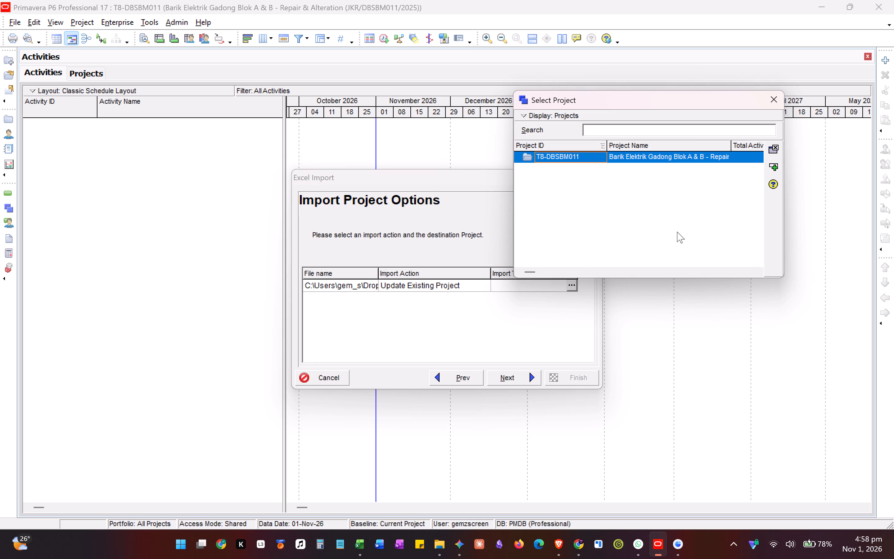
double_click(559, 156)
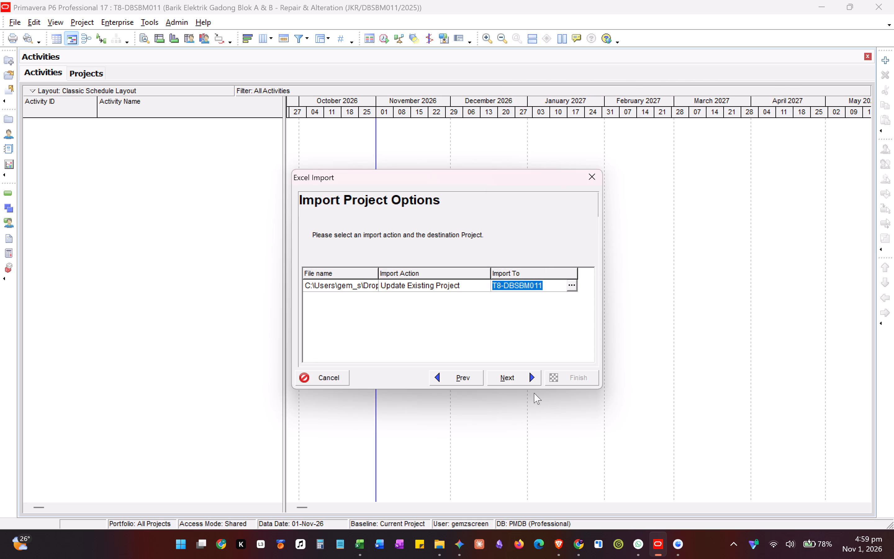
left_click(507, 381)
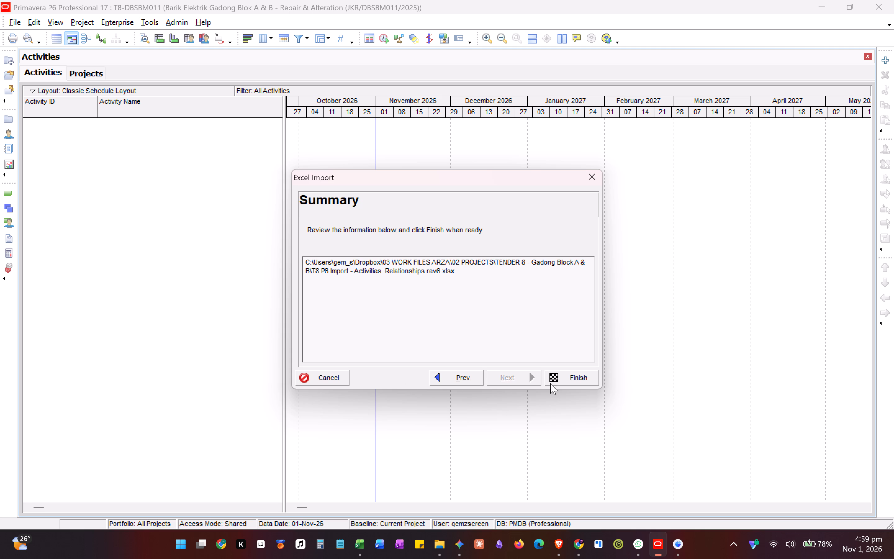
left_click(566, 378)
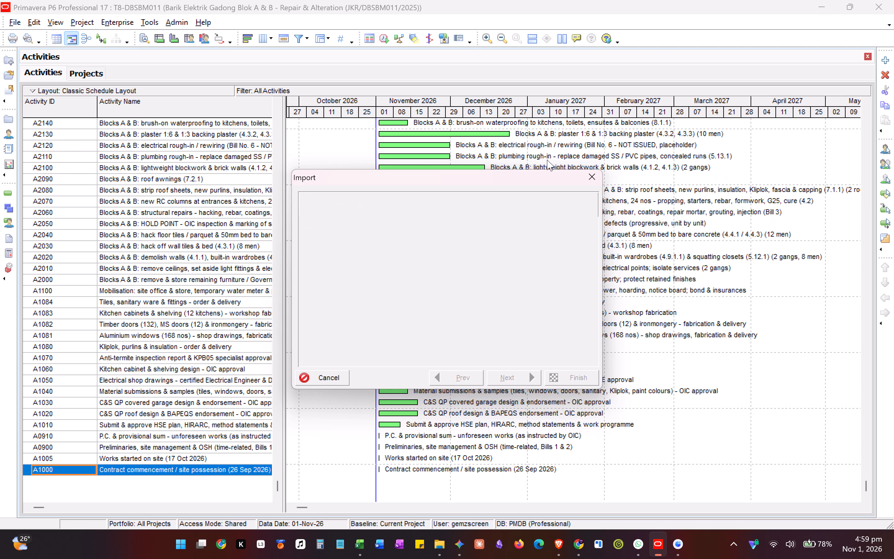
left_click(573, 378)
Look over the imported activities, and switch to Excel to read the P6 Guide from step 23 through the Schedule & Verify section.
scroll(198, 374, "up", 2)
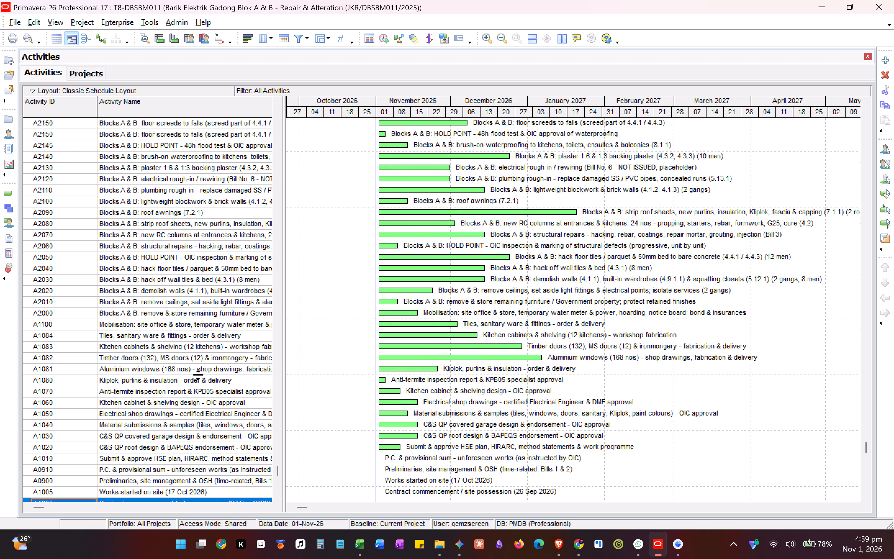
scroll(198, 375, "up", 12)
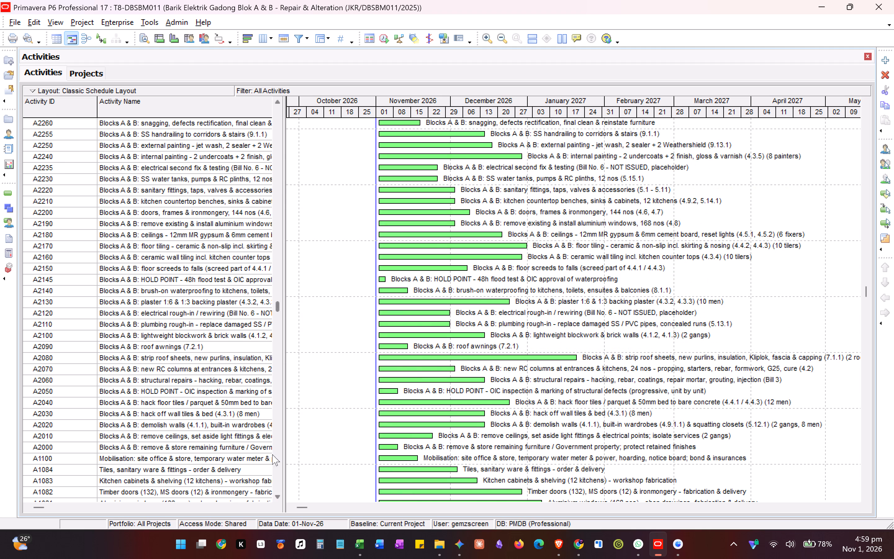
scroll(240, 479, "down", 3)
left_click(361, 544)
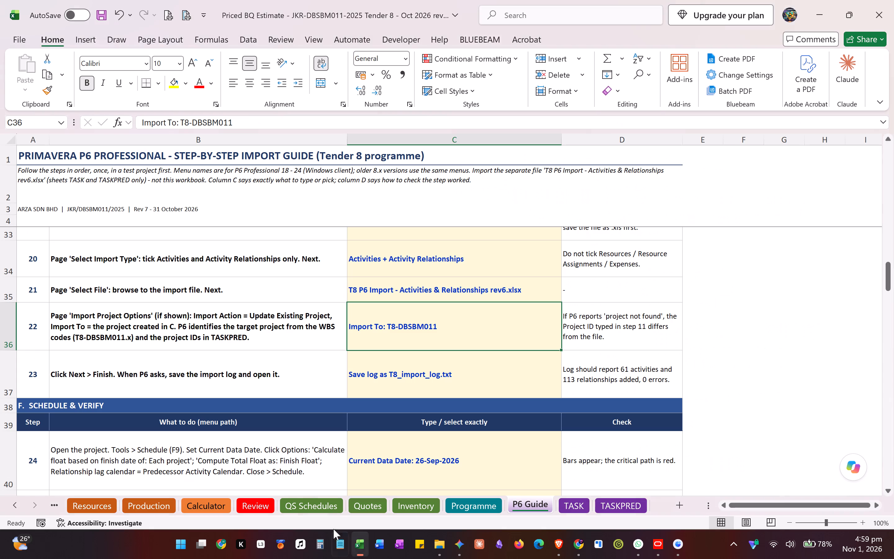
scroll(230, 376, "down", 4)
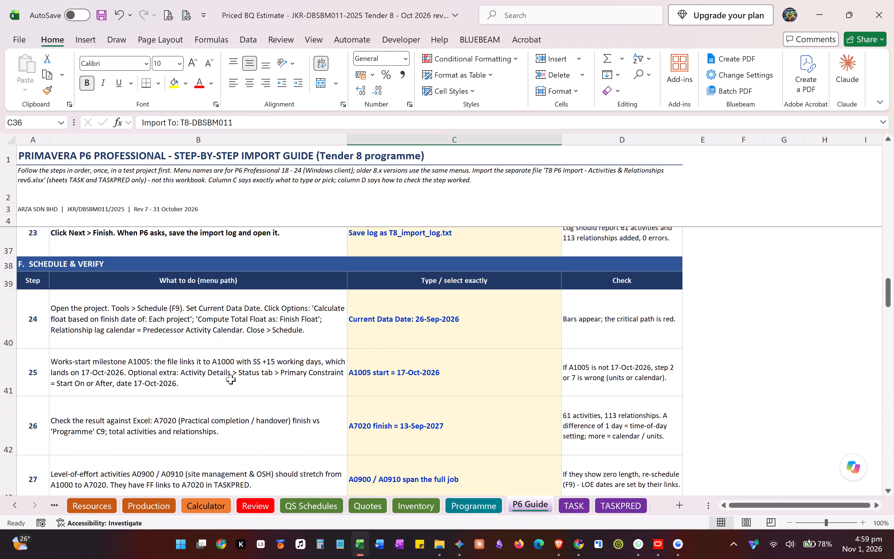
scroll(231, 379, "up", 6)
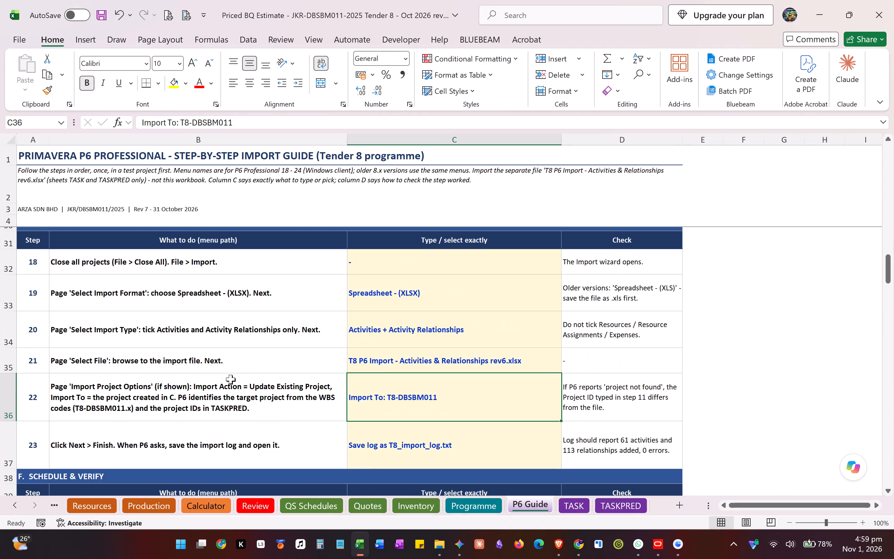
scroll(231, 379, "down", 4)
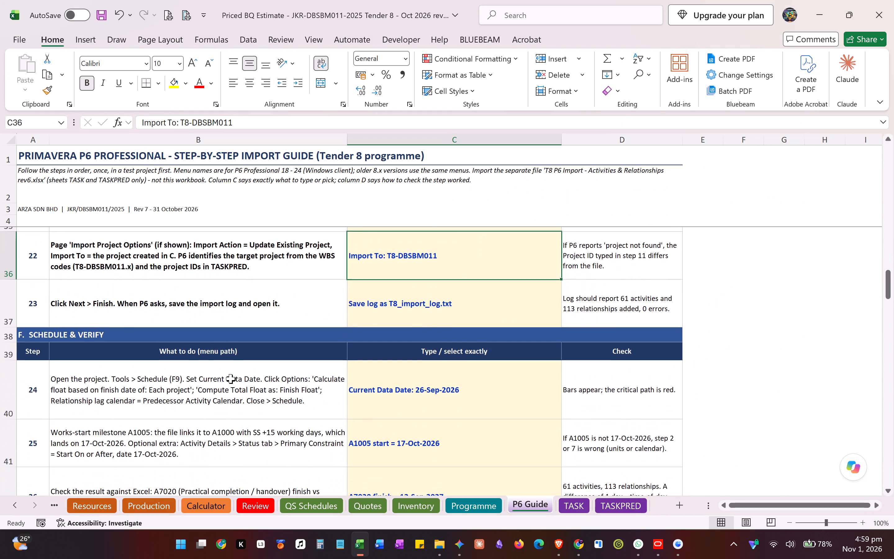
scroll(231, 379, "down", 3)
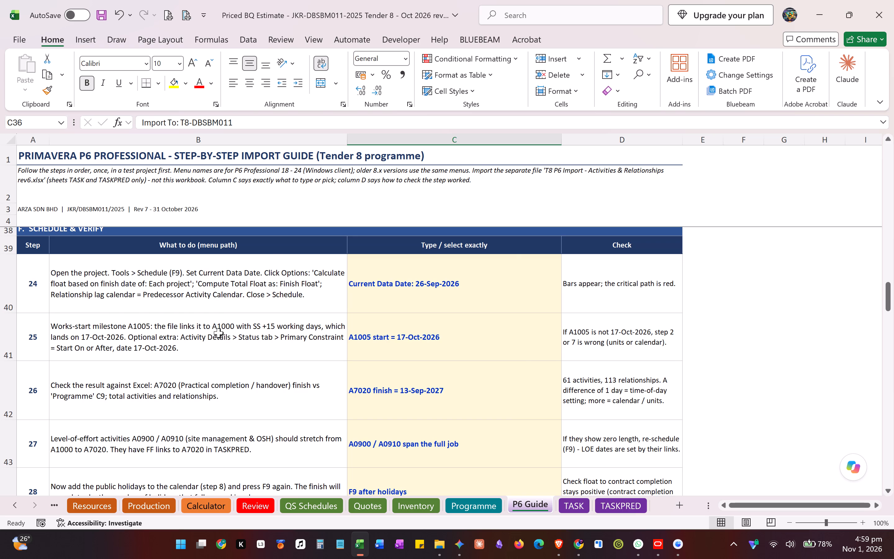
Switch to Primavera P6, open the Schedule dialog and set Current Data Date to 26-Sep-26, as in step 24 of the Excel guide.
key("alt+Tab")
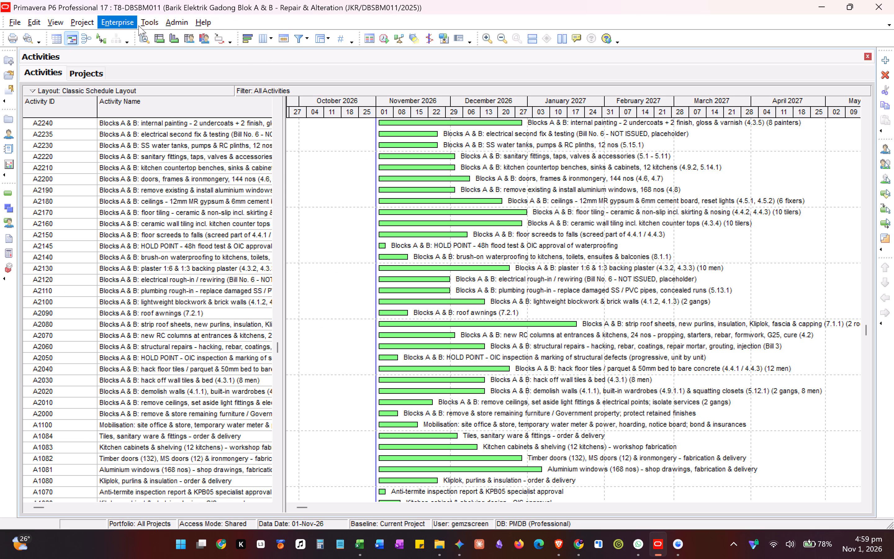
left_click(146, 23)
left_click(155, 35)
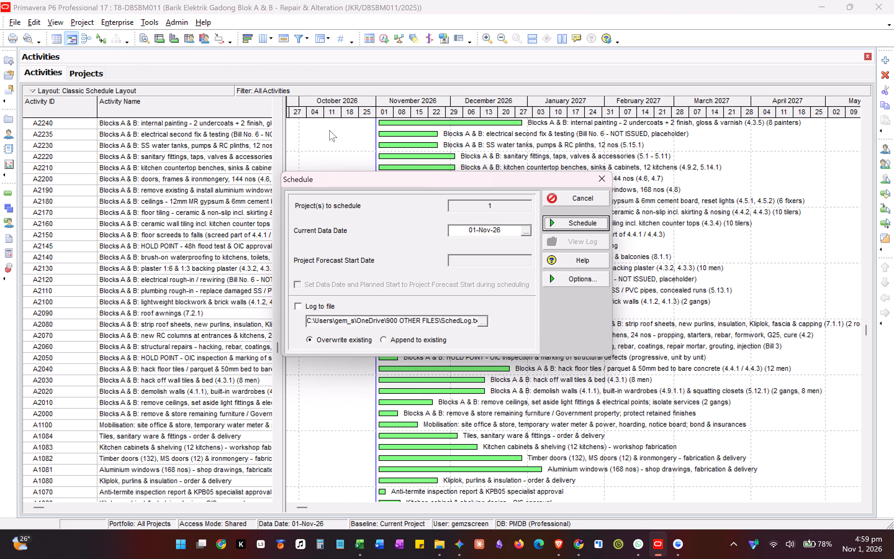
key("alt+Tab")
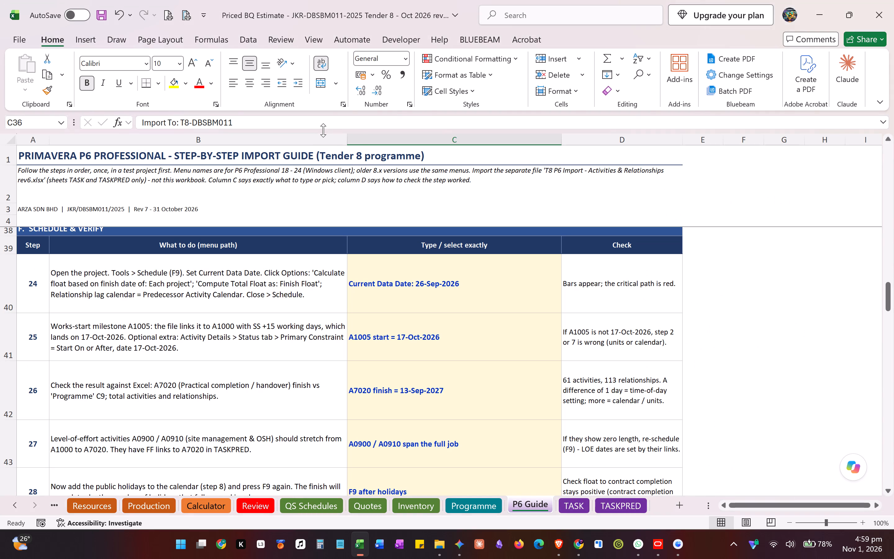
key("alt+Tab")
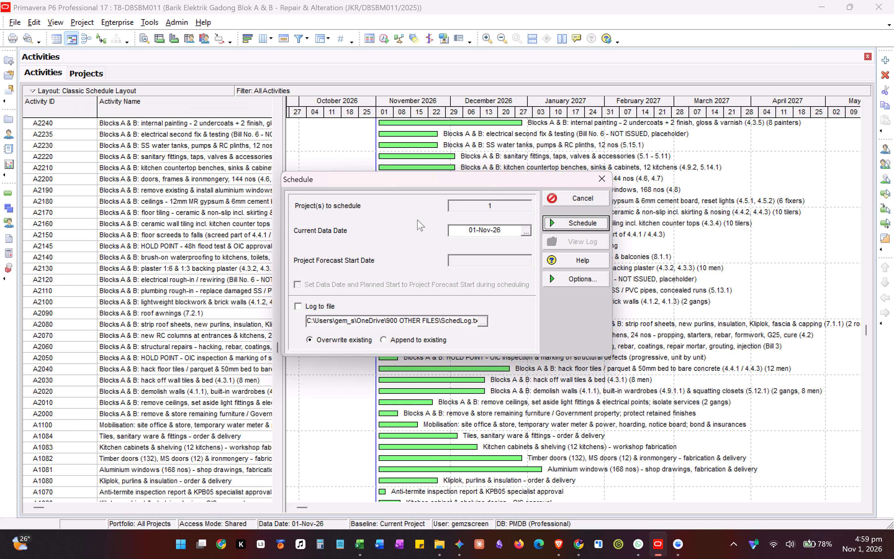
key("alt+Tab")
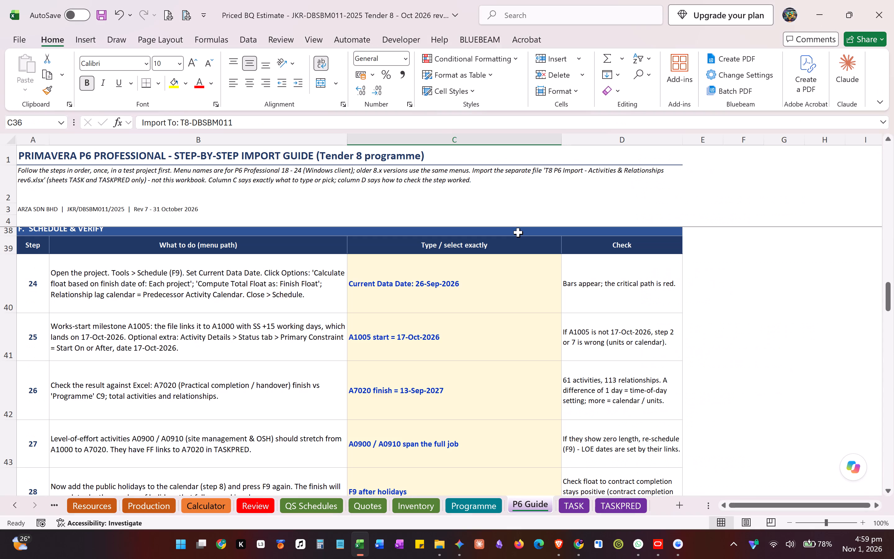
key("alt+Tab")
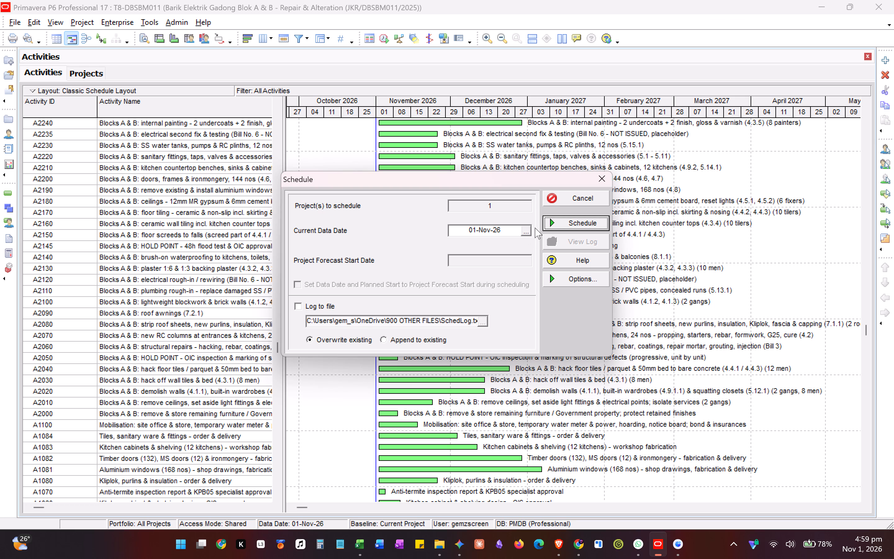
key("alt+Tab")
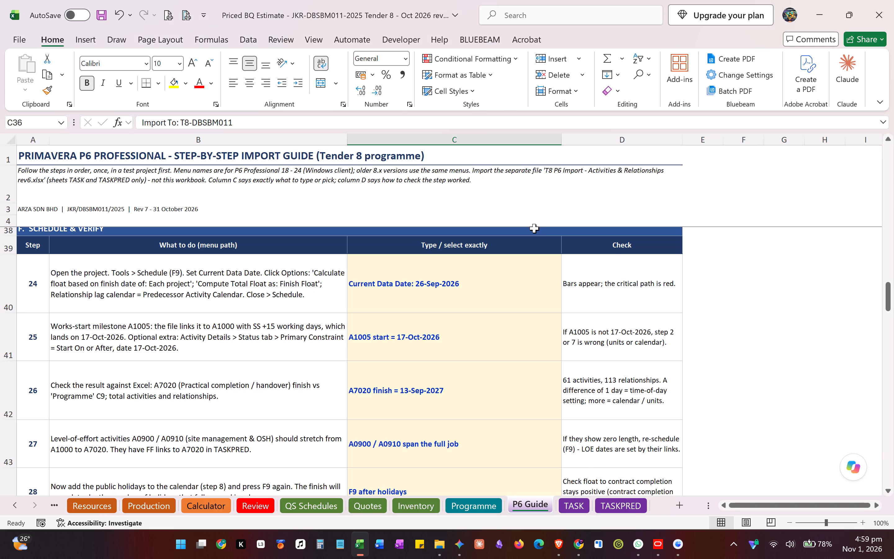
key("alt+Tab")
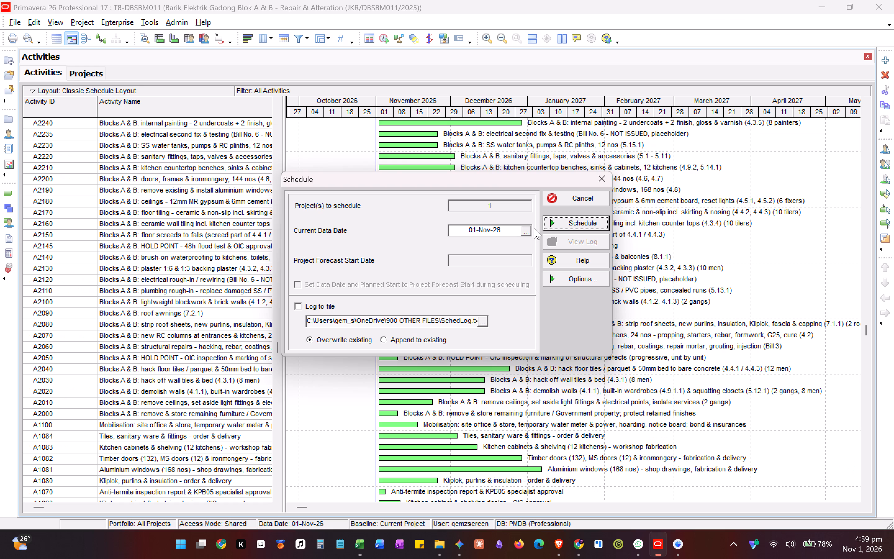
left_click(526, 228)
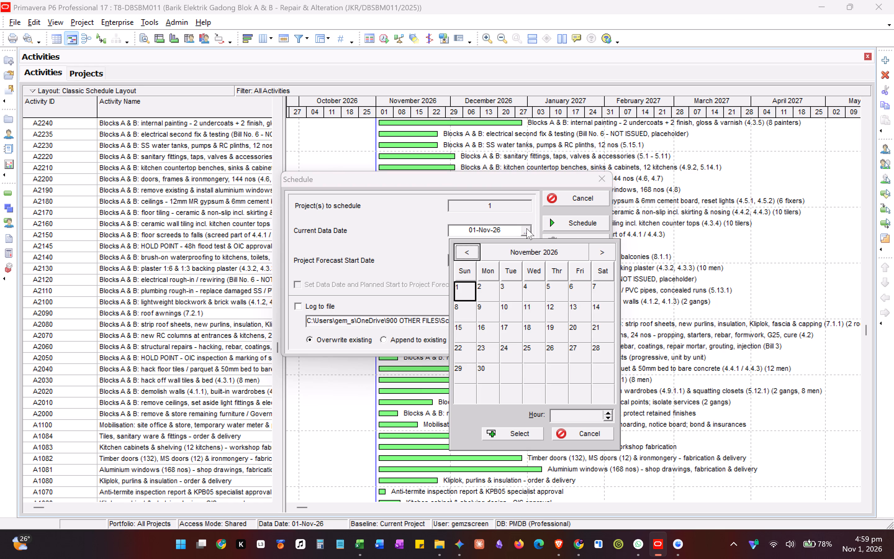
key("alt+Tab")
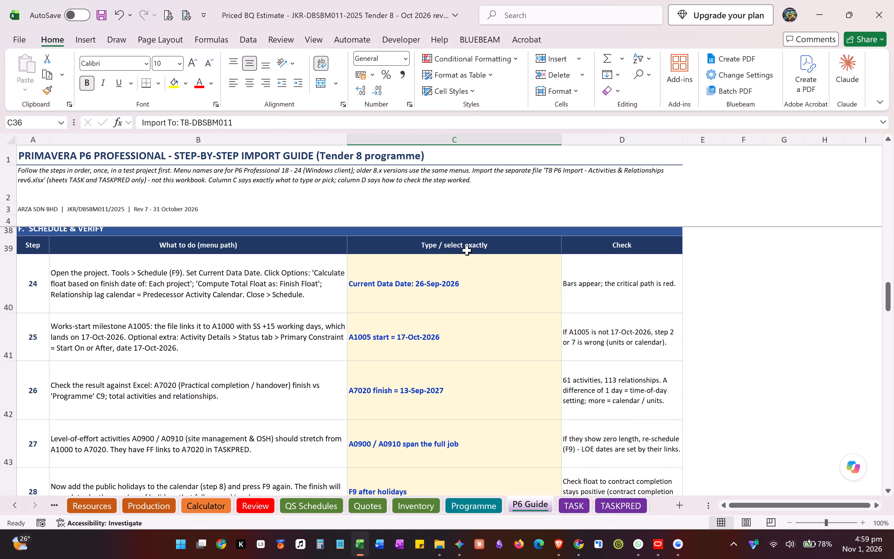
key("alt+Tab")
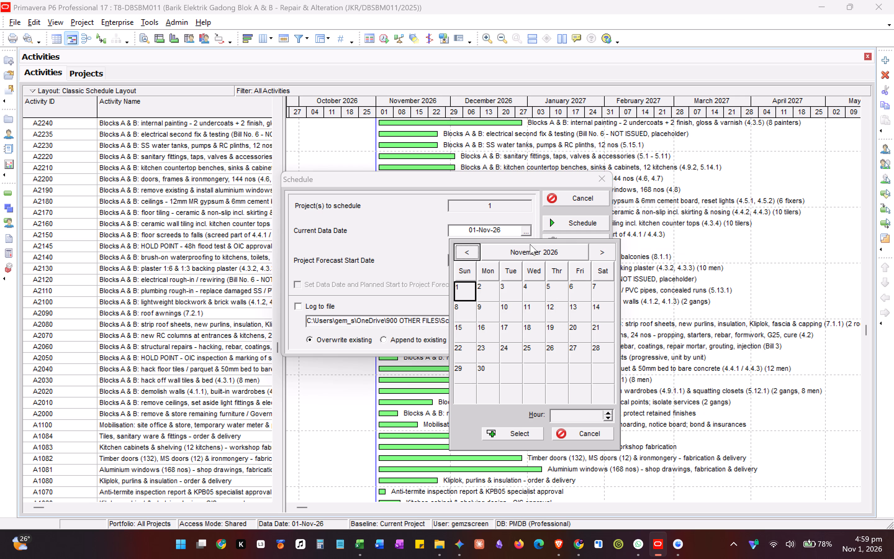
left_click(463, 255)
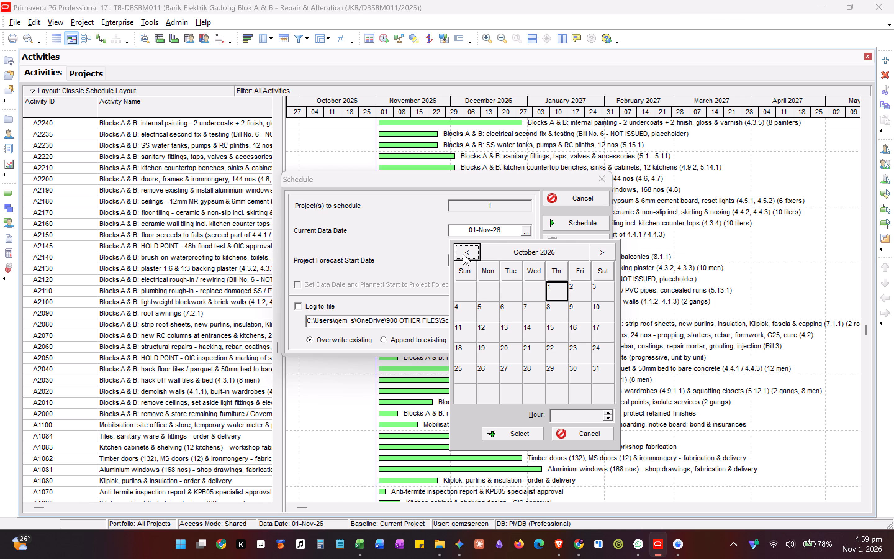
left_click(463, 254)
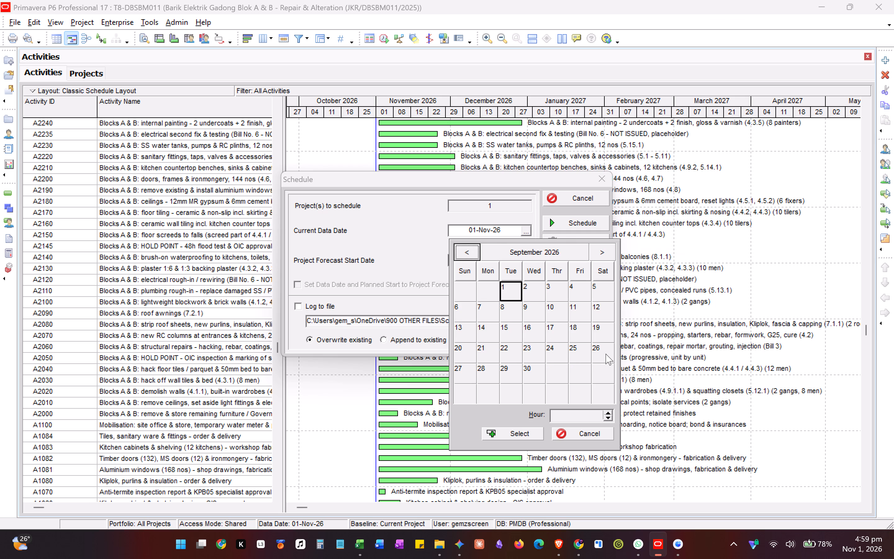
left_click(605, 353)
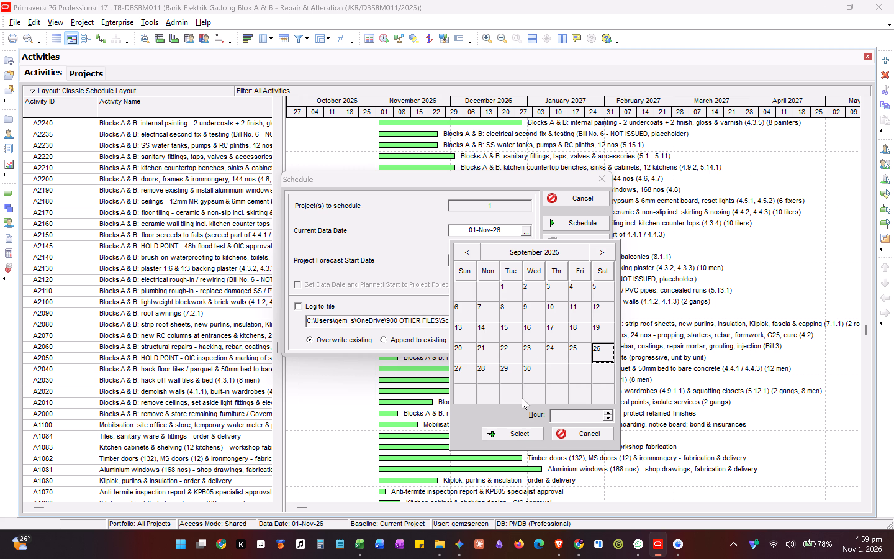
left_click(511, 431)
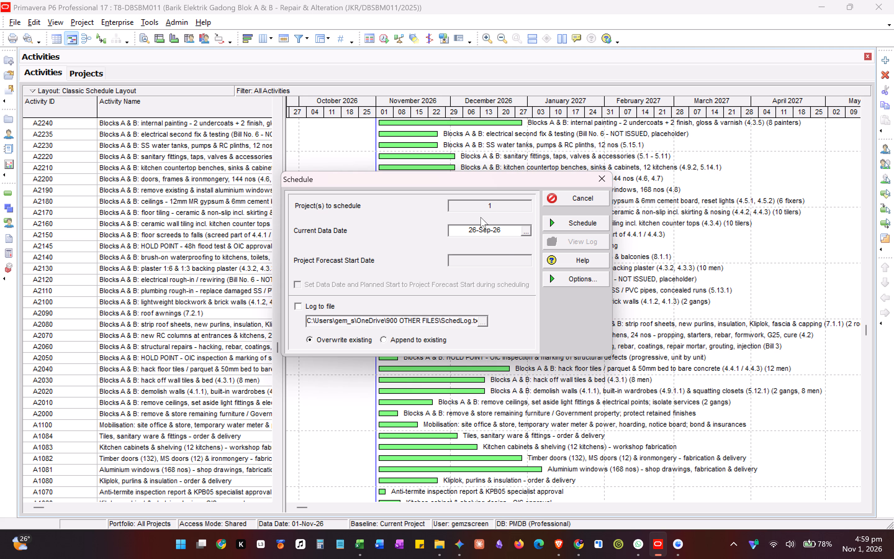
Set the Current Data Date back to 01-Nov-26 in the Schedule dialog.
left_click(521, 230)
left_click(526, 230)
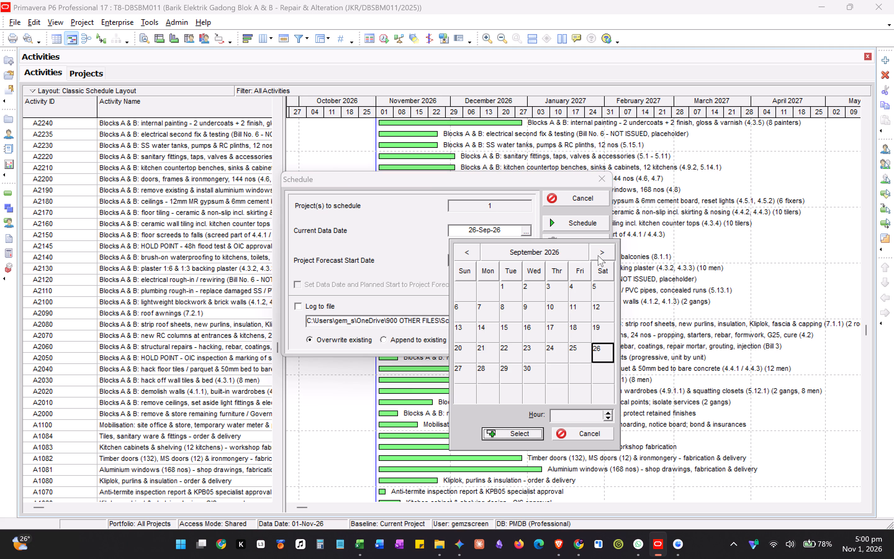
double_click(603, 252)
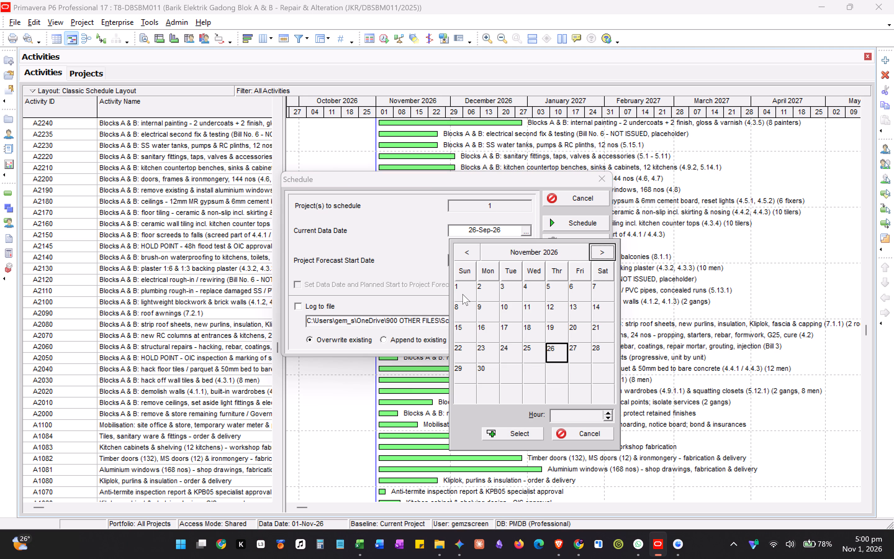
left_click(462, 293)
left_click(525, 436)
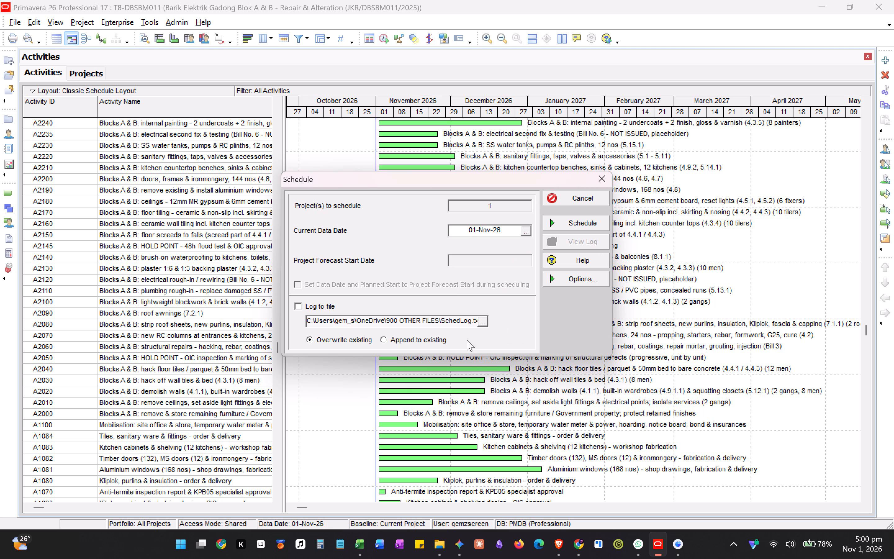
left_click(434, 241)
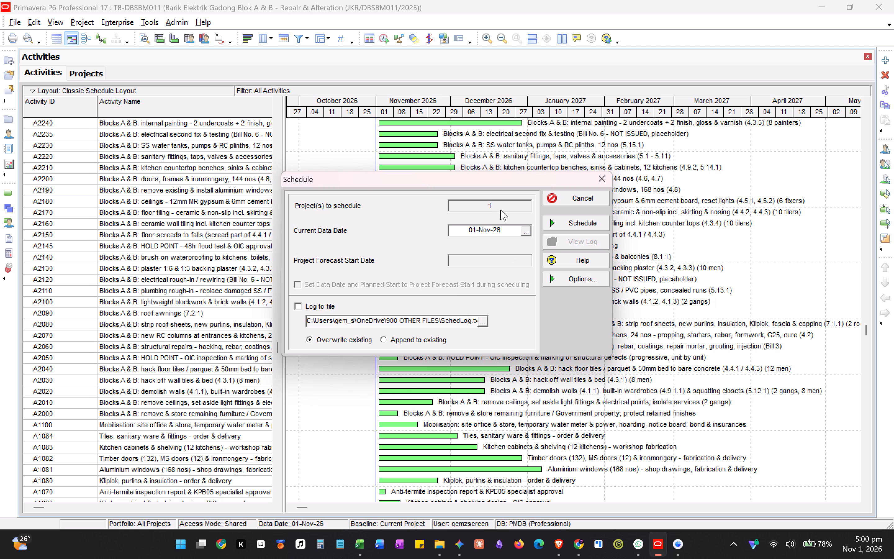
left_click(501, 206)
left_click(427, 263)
Recheck step 24 of the Excel guide and set the Current Data Date to 26-Sep-26 in Primavera P6.
key("alt+Tab")
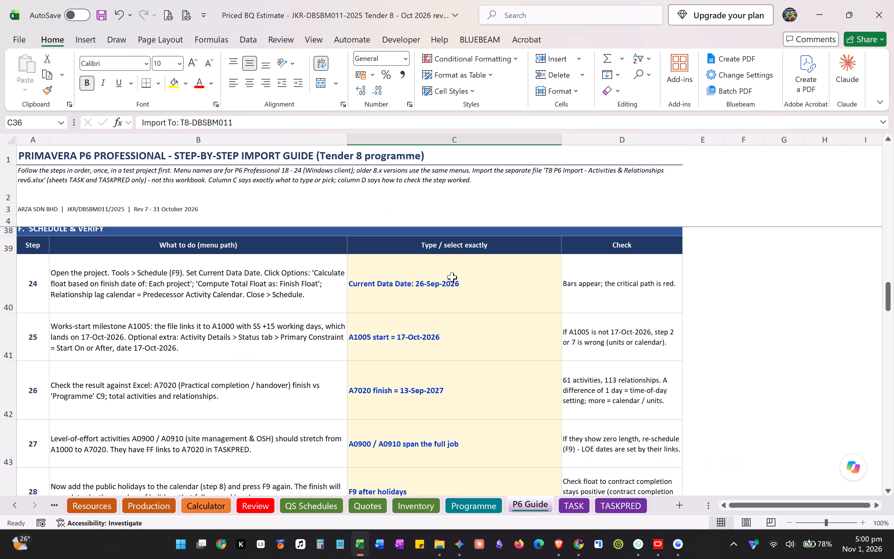
key("alt+Tab")
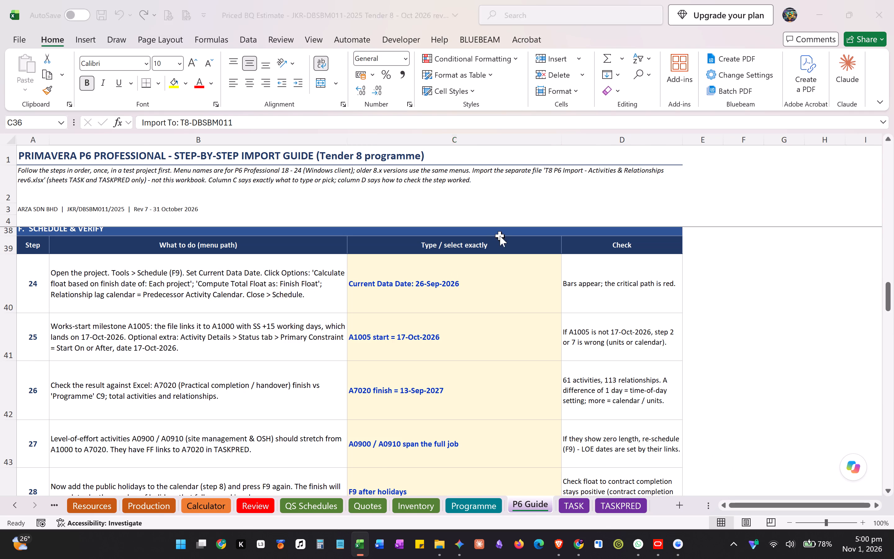
left_click(527, 232)
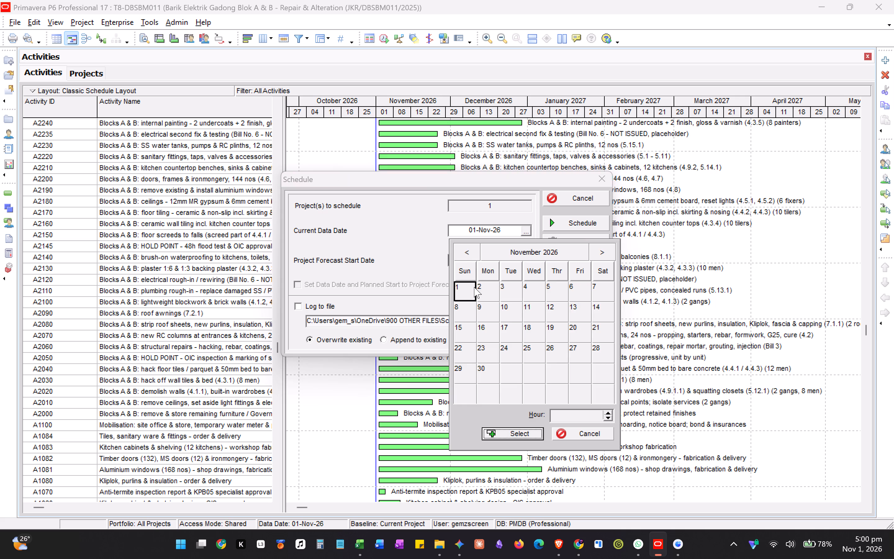
triple_click(471, 257)
left_click(600, 250)
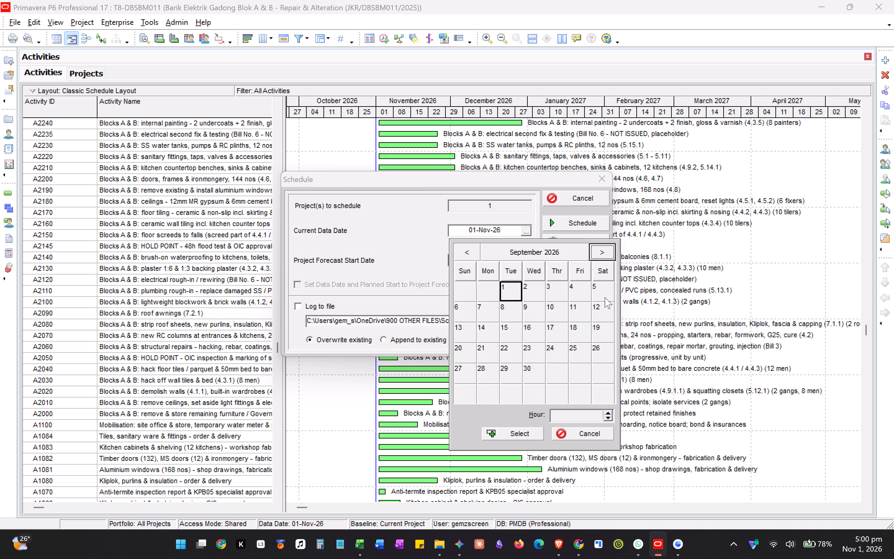
left_click(598, 350)
left_click(522, 436)
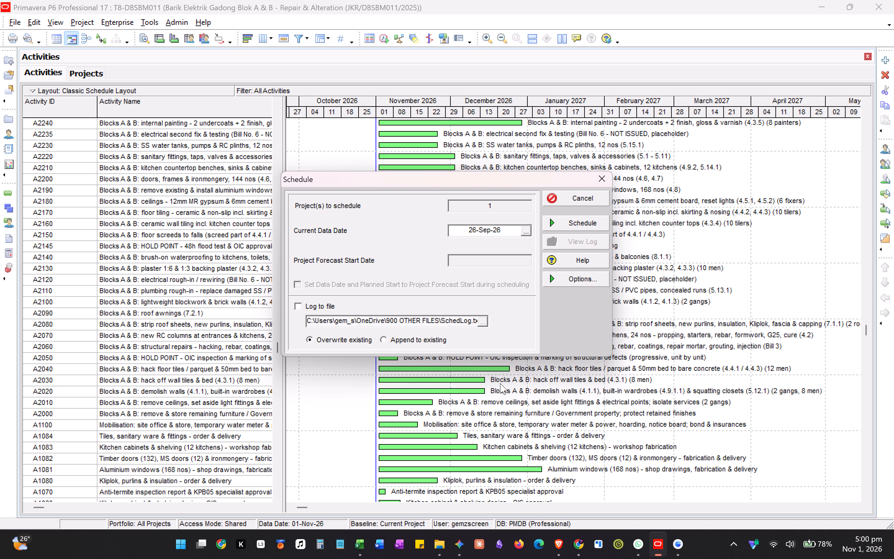
left_click(431, 271)
Open the Schedule Options in Primavera P6 and compare them with the float and lag calendar settings in step 24 of the Excel guide.
key("alt+Tab")
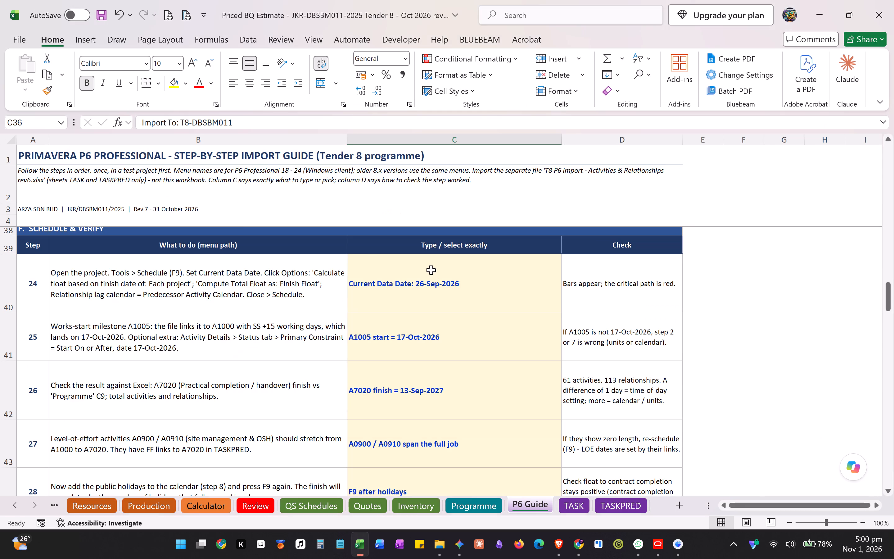
key("alt+Tab")
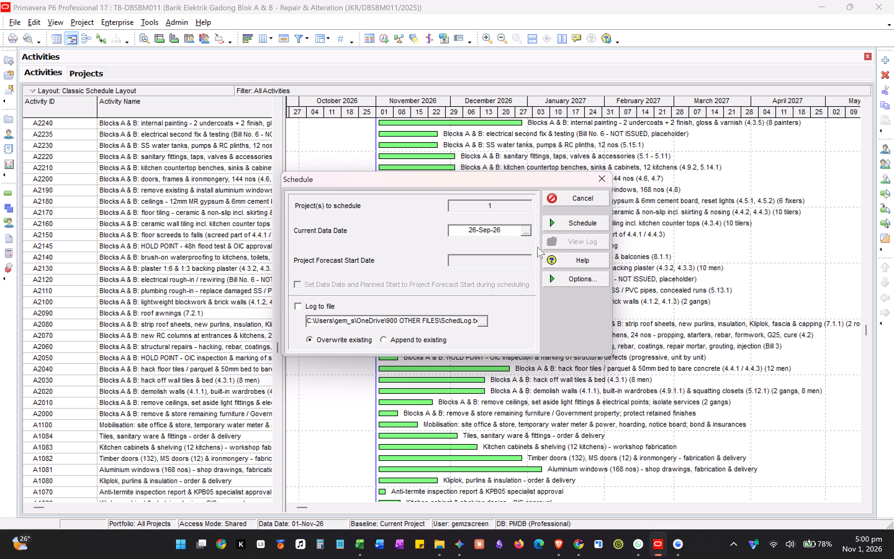
left_click(577, 282)
key("alt+Tab")
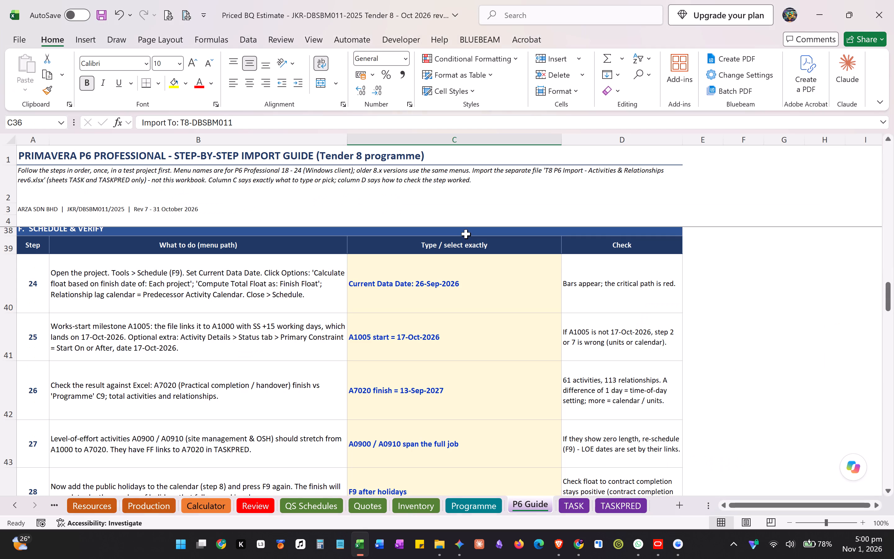
key("alt+Tab")
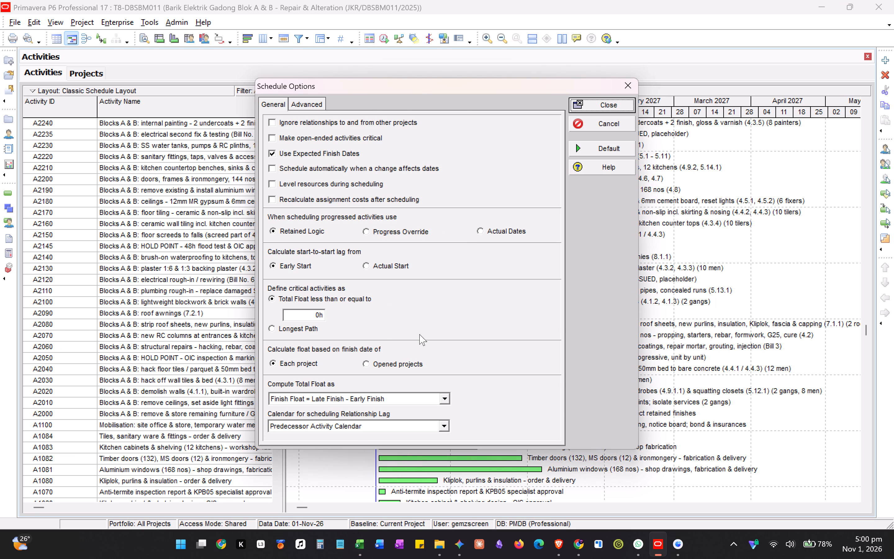
key("alt+Tab")
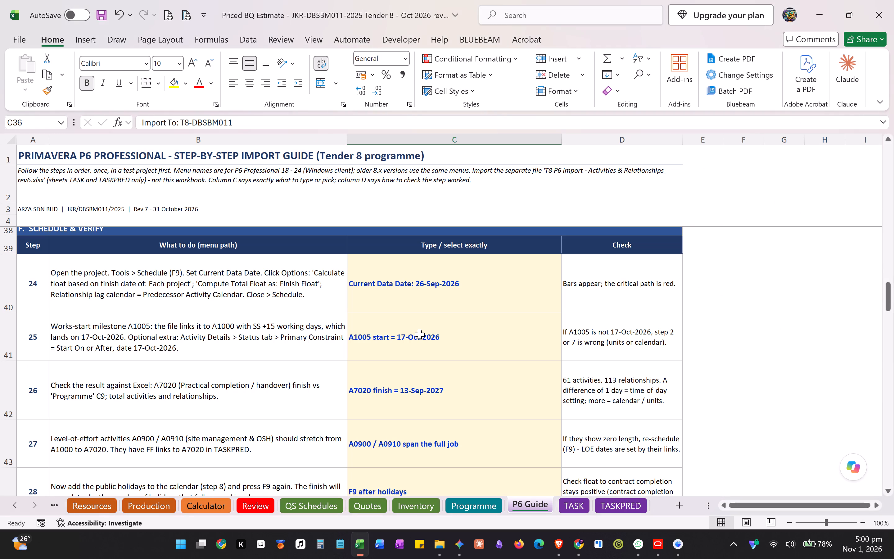
key("alt+Tab")
key("alt+Tab")
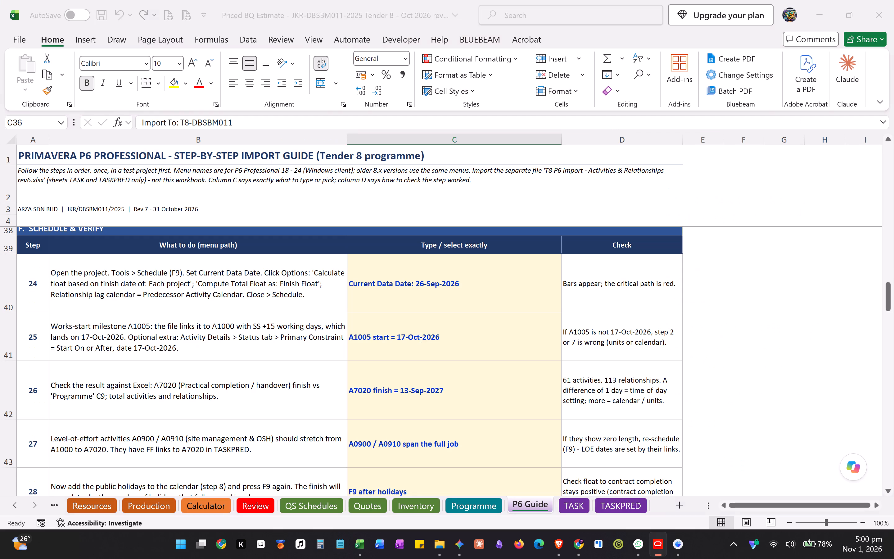
key("alt+Tab")
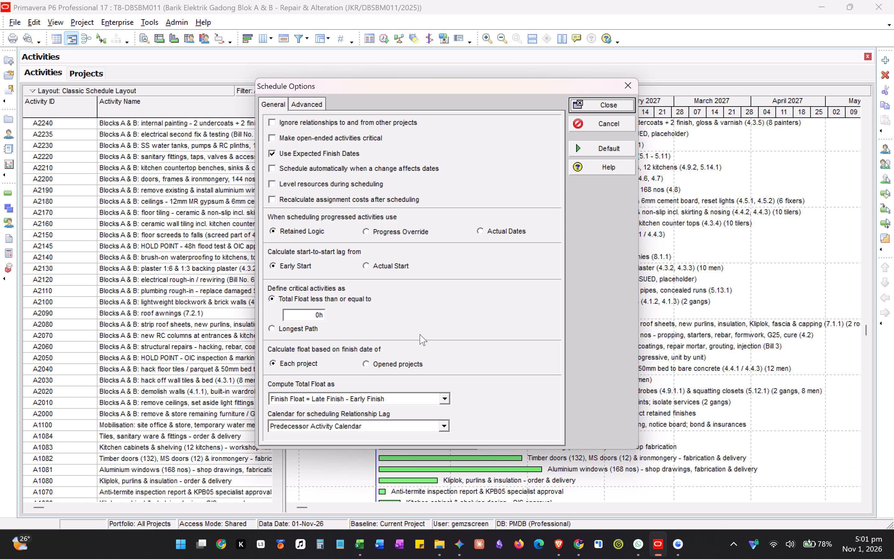
key("alt+Tab")
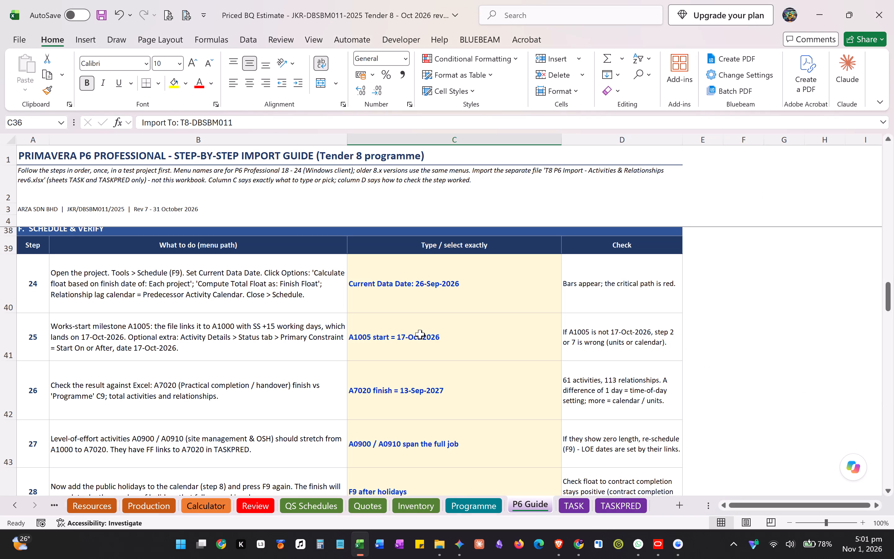
key("alt+Tab")
key("alt+Tab")
key("alt+Tab")
key("alt+Tab")
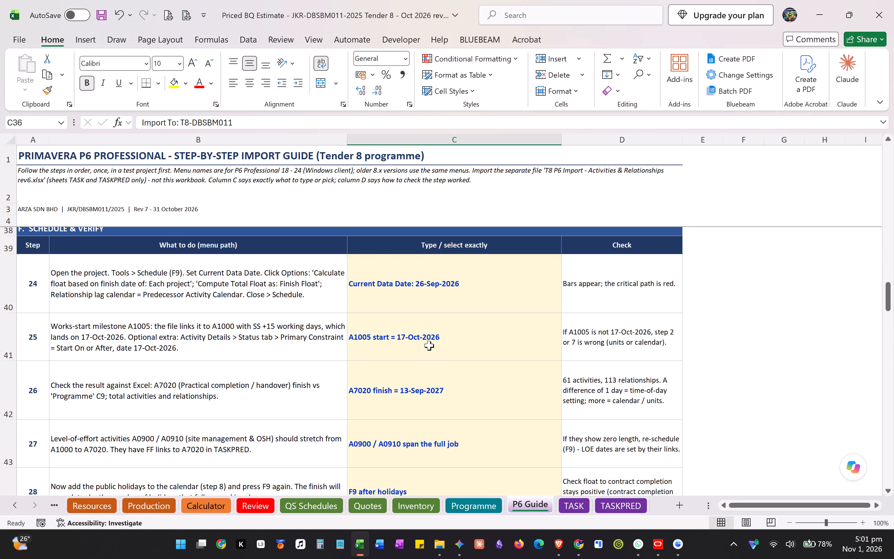
key("alt+Tab")
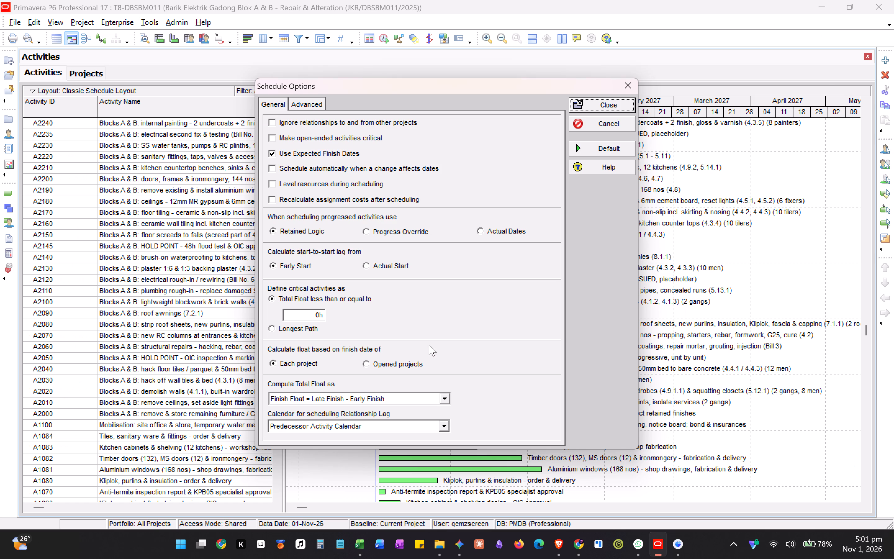
key("alt+Tab")
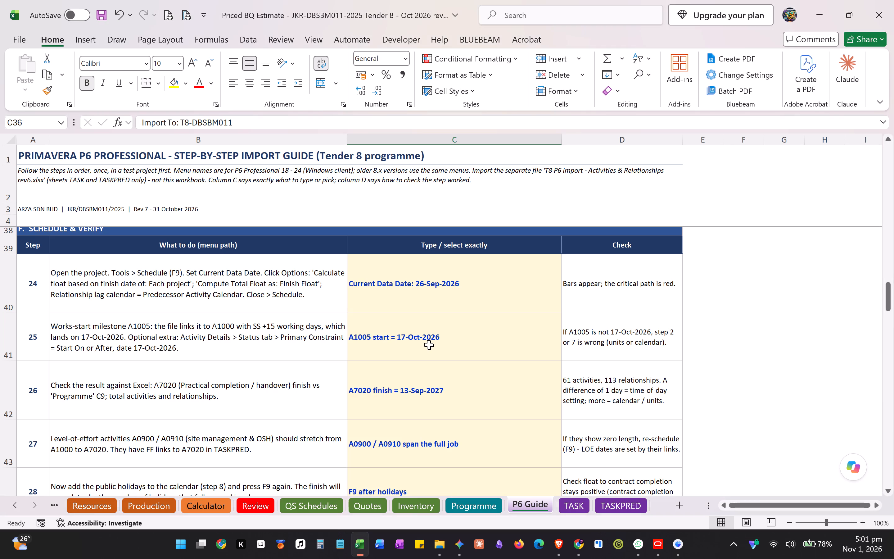
key("alt+Tab")
Keep Total Float computed as Finish Float and the lag calendar as Predecessor Activity Calendar, per the Excel guide, and close the Schedule Options.
left_click(449, 399)
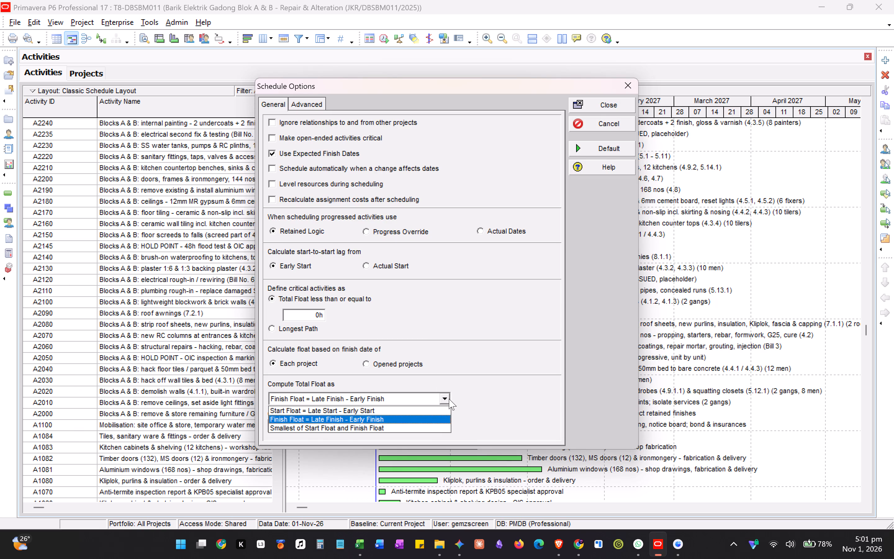
left_click(511, 407)
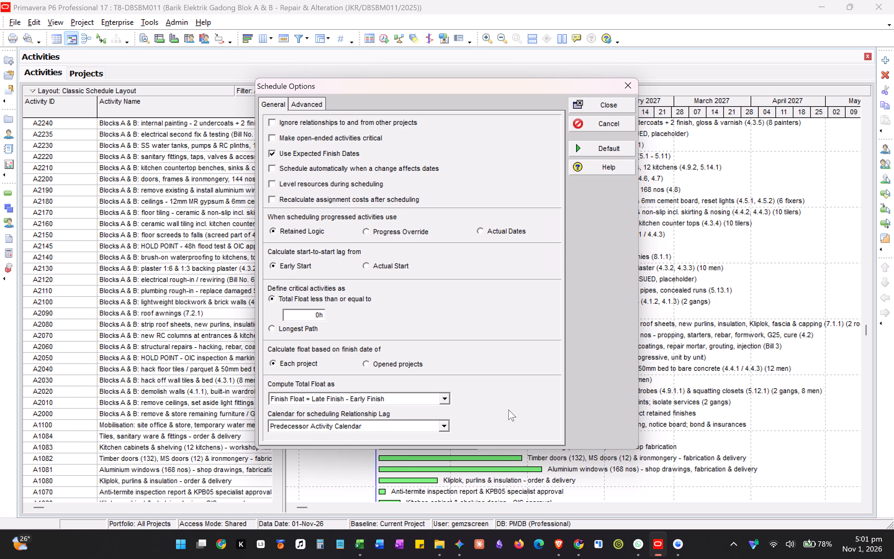
key("alt+Tab")
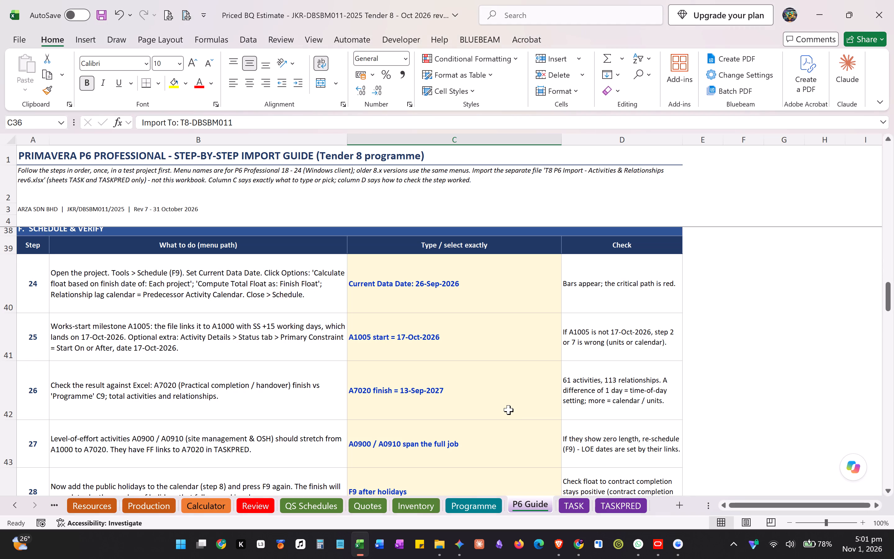
key("alt+Tab")
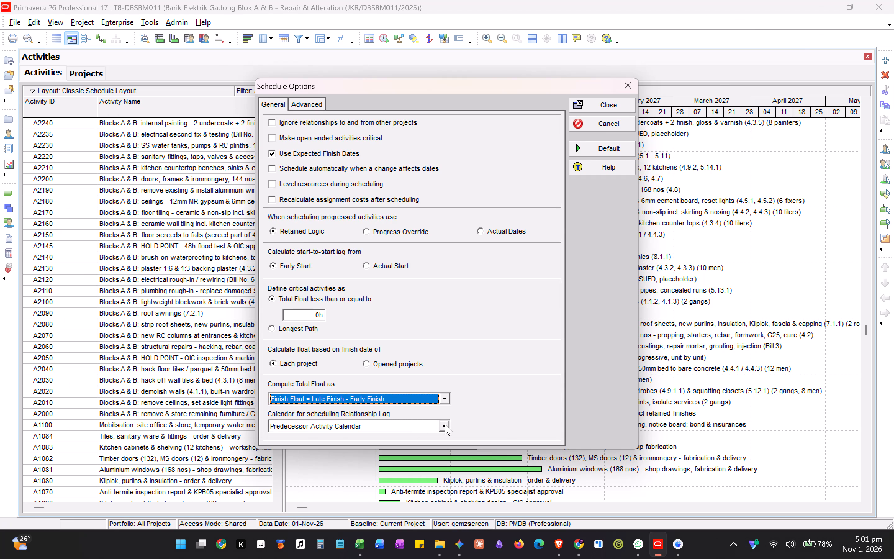
key("alt+Tab")
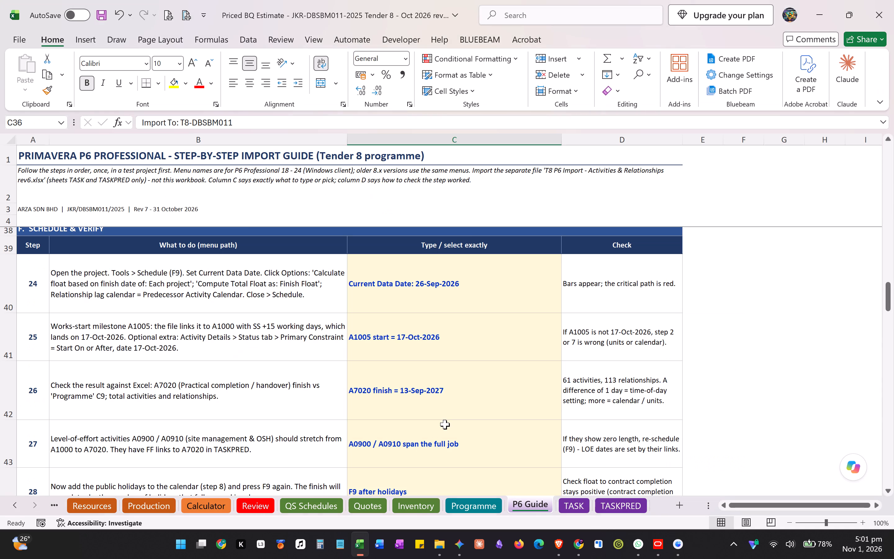
key("alt+Tab")
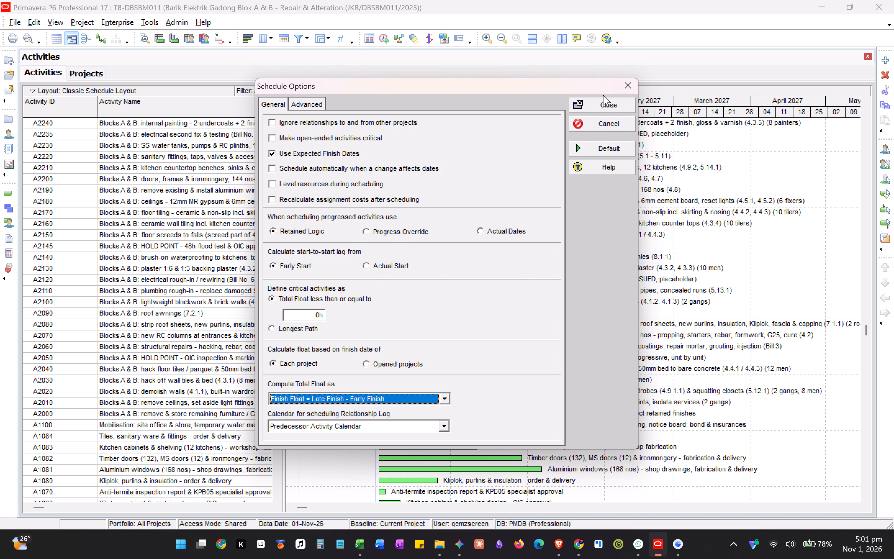
key("alt+Tab")
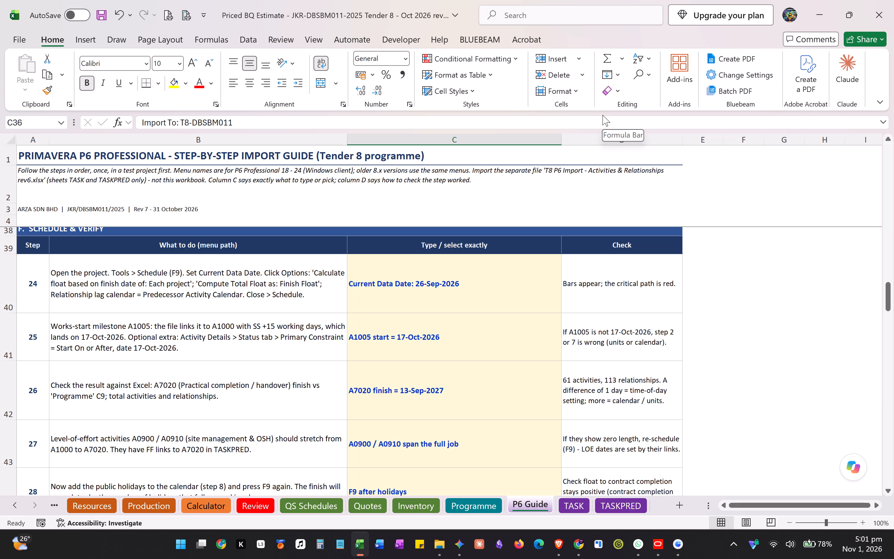
key("alt+Tab")
left_click(616, 107)
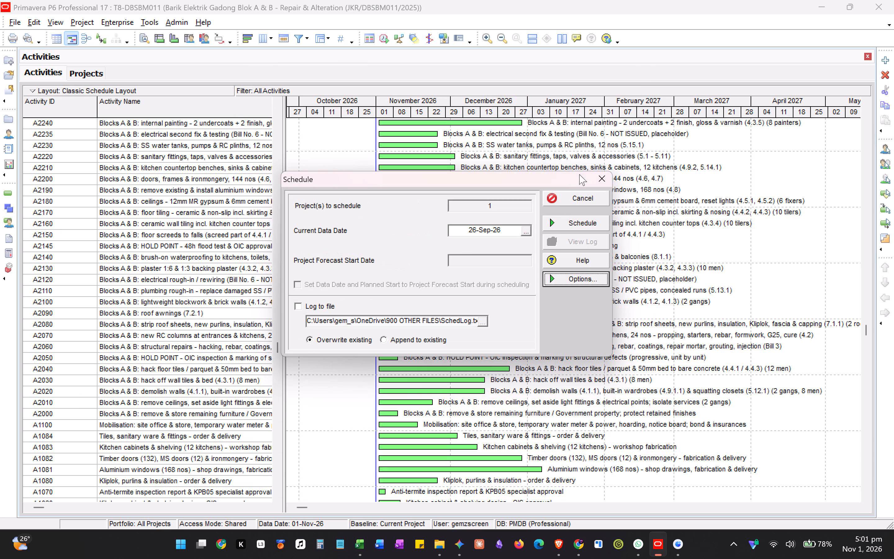
Recheck step 24 of the Excel guide, and schedule the project in Primavera P6 with the 26-Sep-26 data date.
key("alt+Tab")
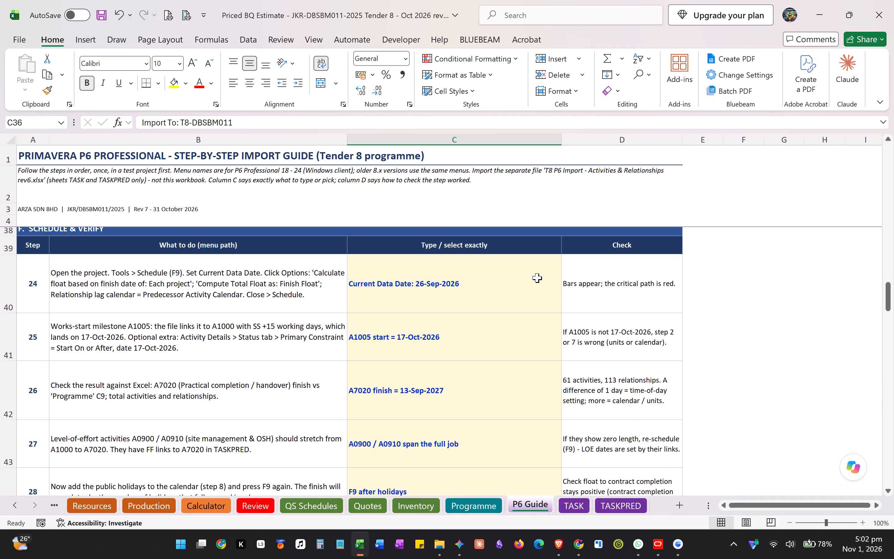
key("alt+Tab")
key("alt+Tab")
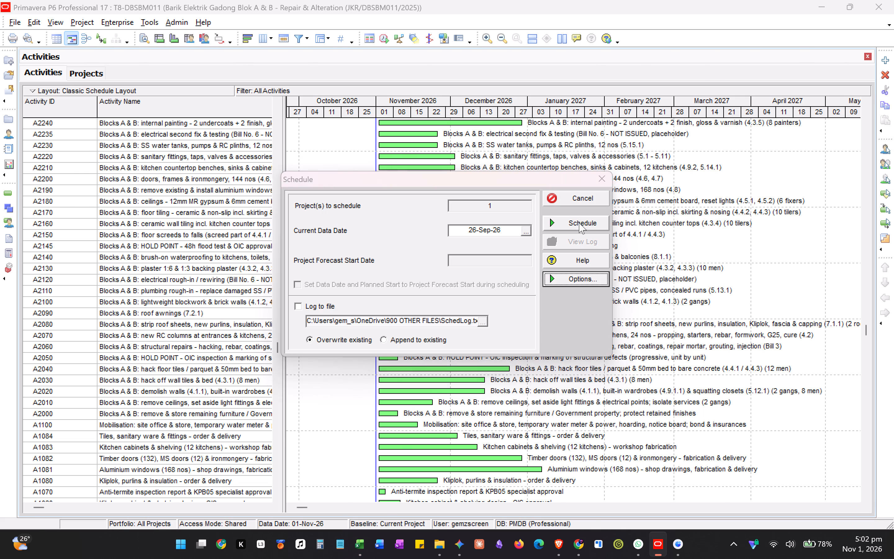
key("alt+Tab")
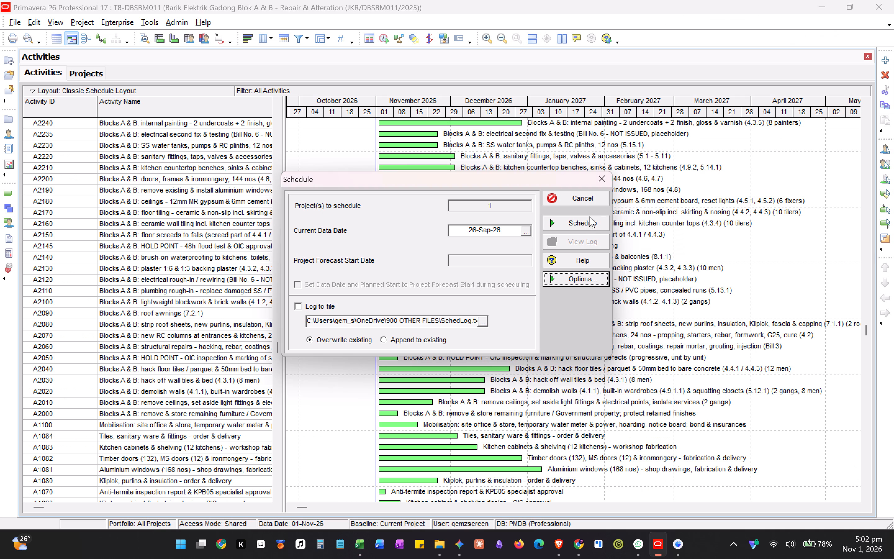
left_click(589, 223)
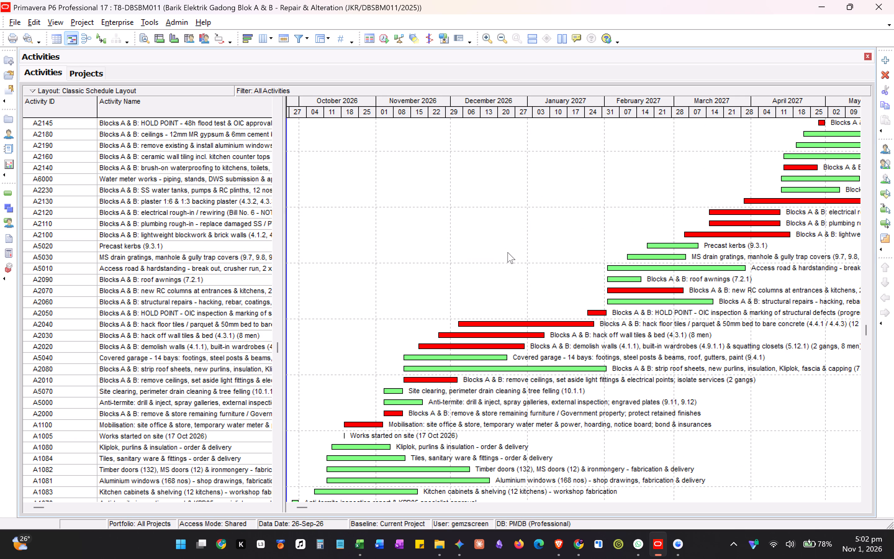
Look over the rescheduled bars and critical path in Primavera P6 against the check in step 24 of the Excel guide.
key("alt+Tab")
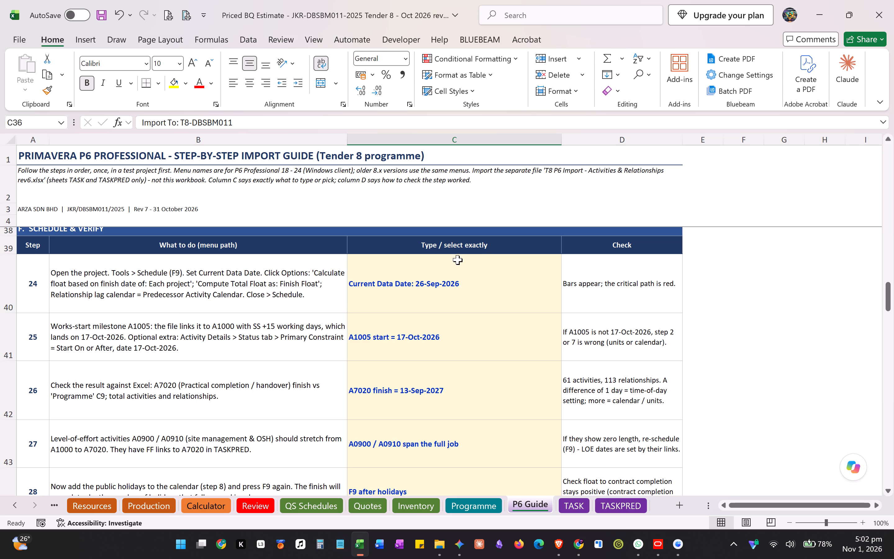
key("alt+Tab")
scroll(177, 376, "up", 10)
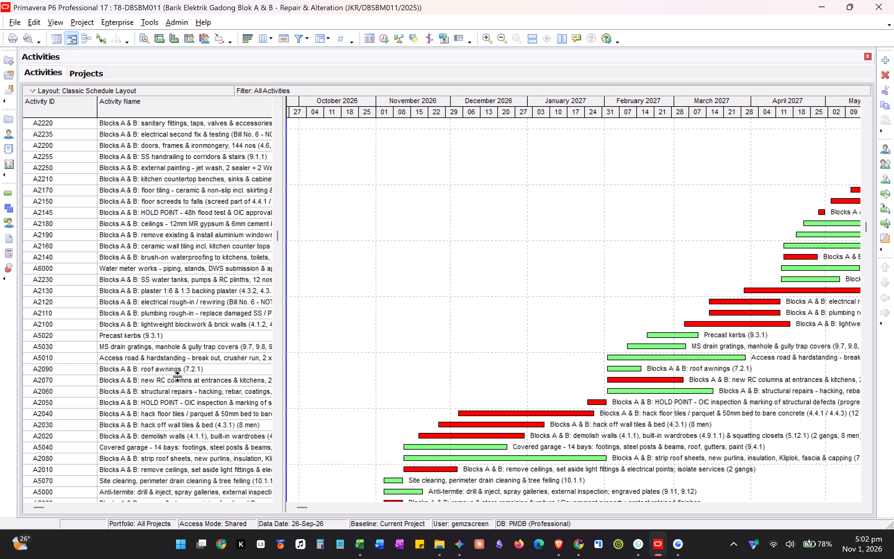
scroll(177, 376, "up", 3)
scroll(177, 376, "down", 20)
scroll(177, 376, "down", 10)
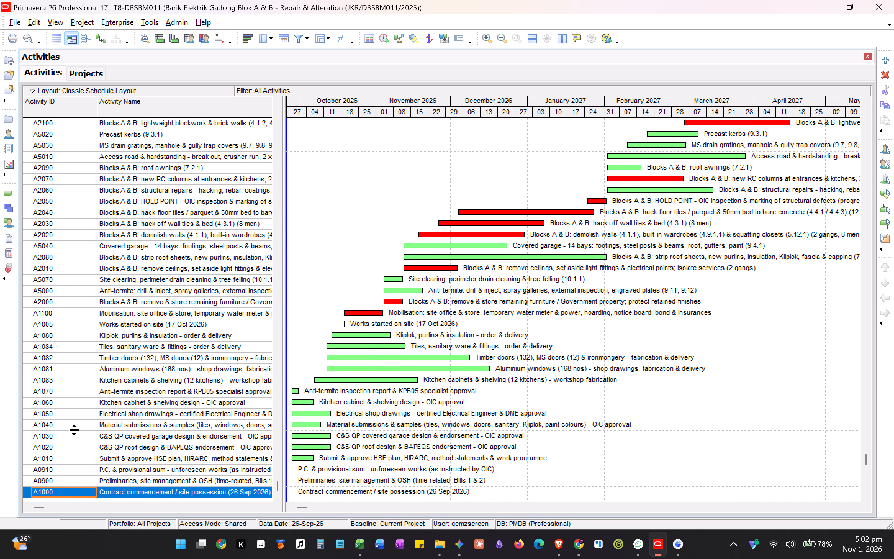
Read step 25 of the Excel guide and locate works-start milestone A1005 in the Primavera P6 activity table.
key("alt+Tab")
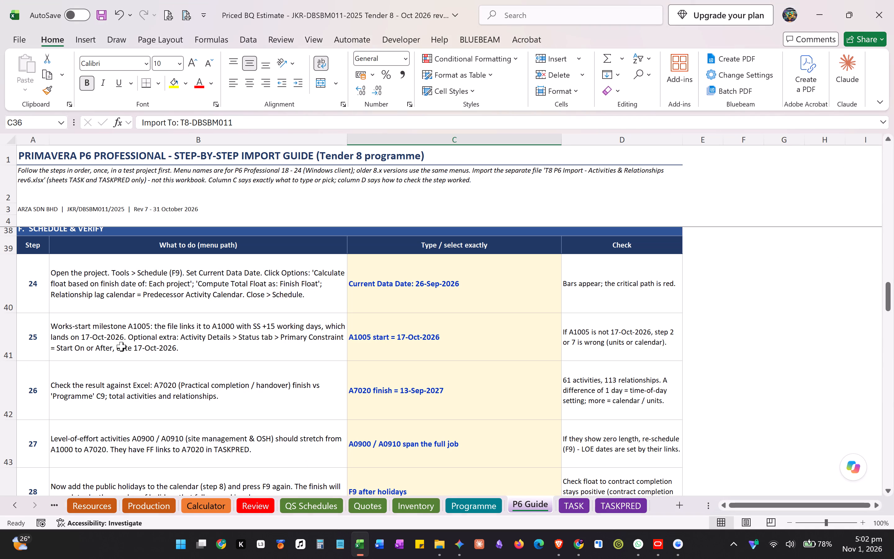
left_click(121, 346)
key("alt+Tab")
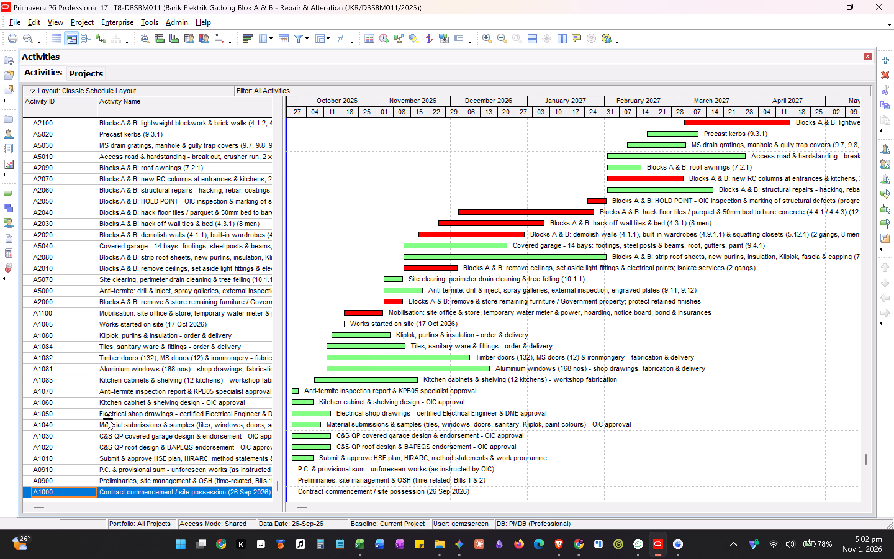
left_click(66, 481)
scroll(76, 495, "down", 4)
left_click(75, 492)
scroll(85, 452, "up", 3)
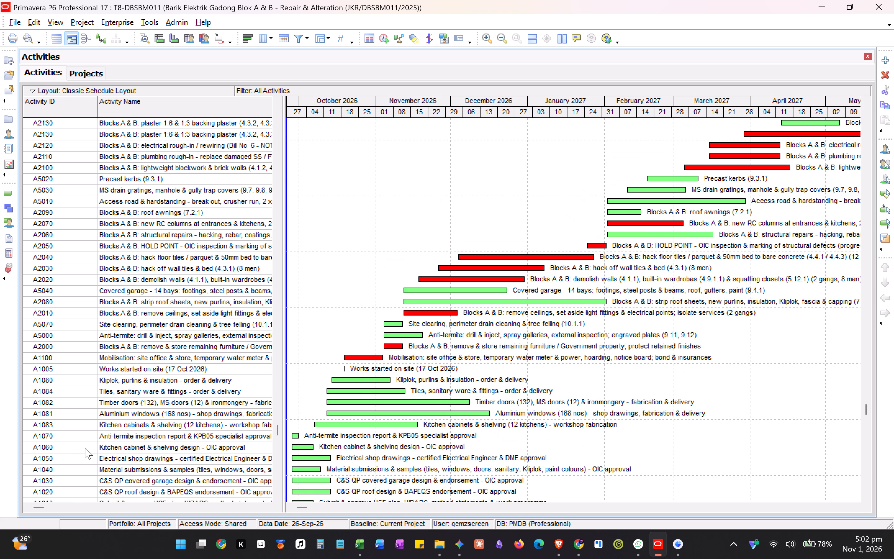
scroll(85, 448, "up", 10)
scroll(91, 428, "down", 11)
scroll(91, 427, "up", 18)
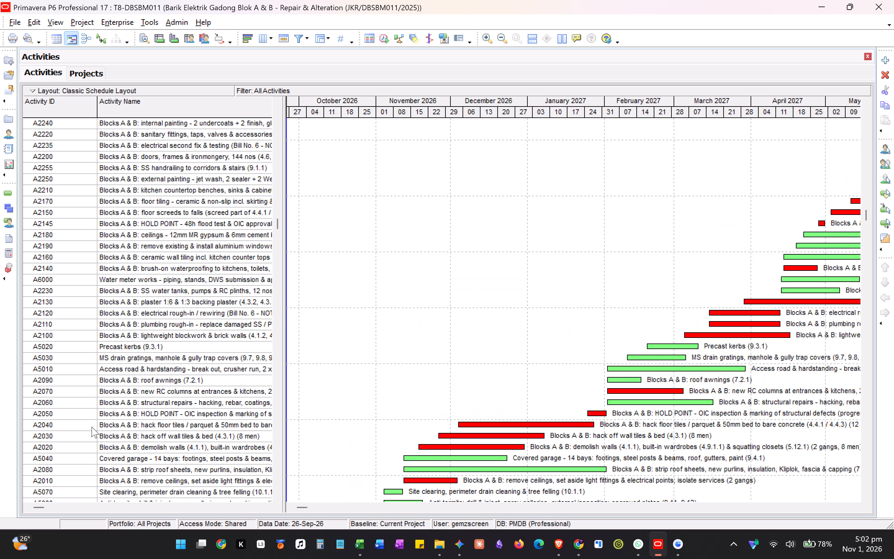
scroll(92, 427, "down", 17)
scroll(92, 427, "down", 4)
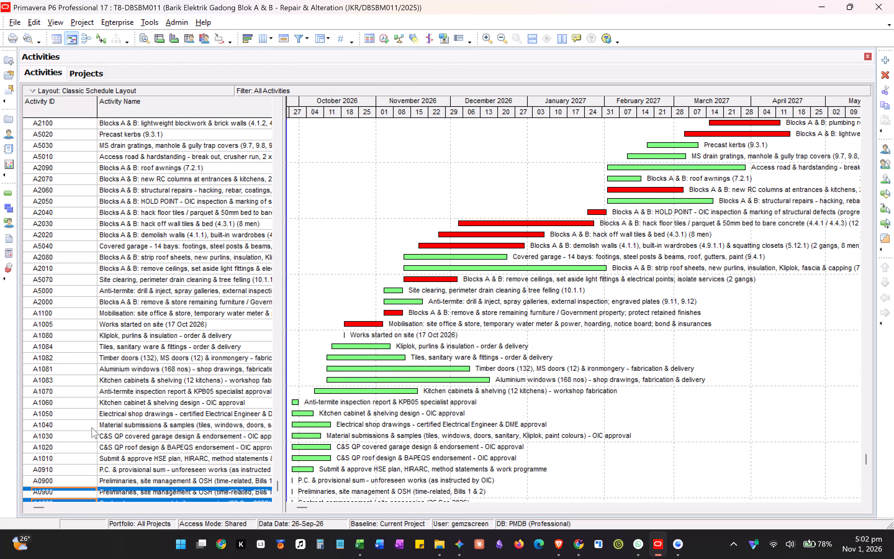
left_click(66, 480)
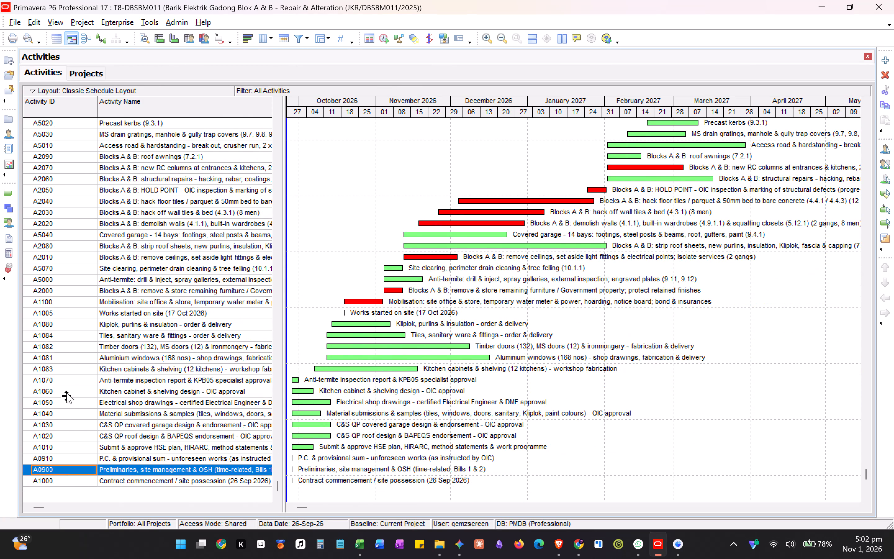
left_click(66, 319)
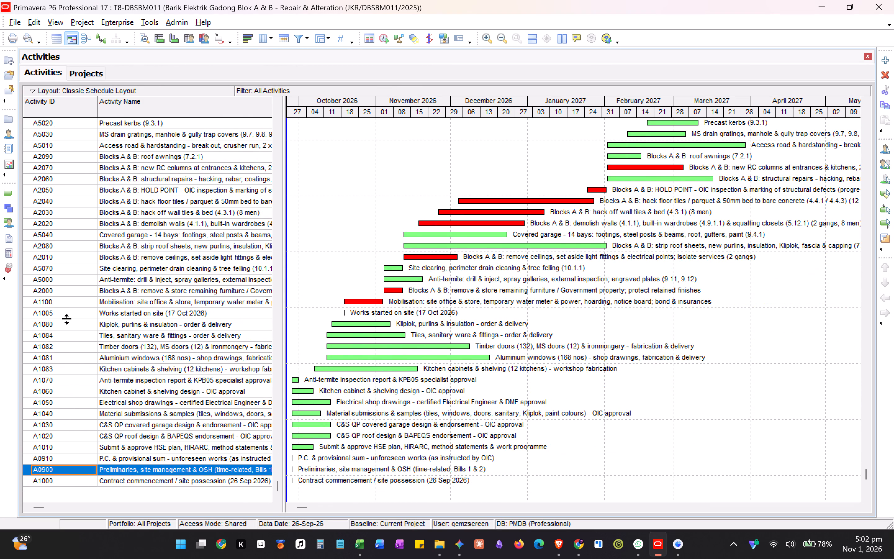
left_click(69, 314)
Compare milestone A1005 on the Primavera P6 Gantt chart with the 17-Oct-2026 start in step 25 of the Excel guide.
key("alt+Tab")
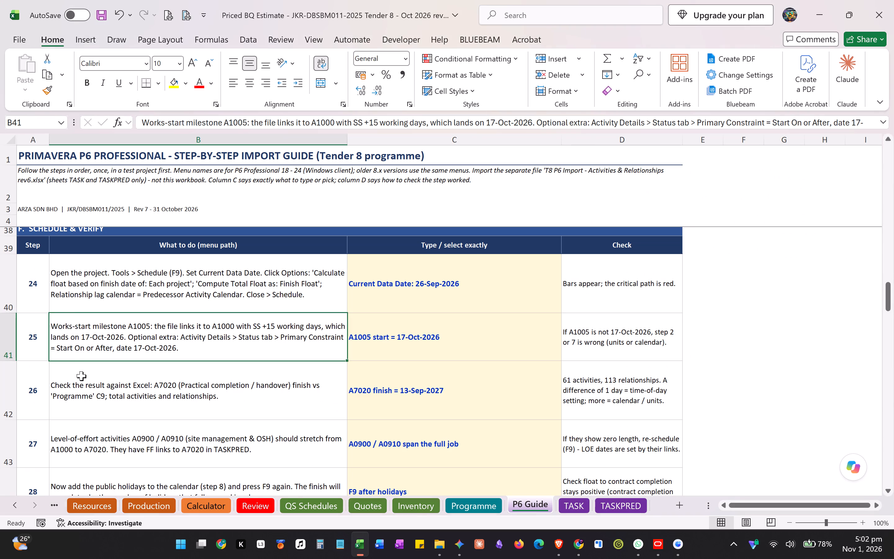
key("alt+Tab")
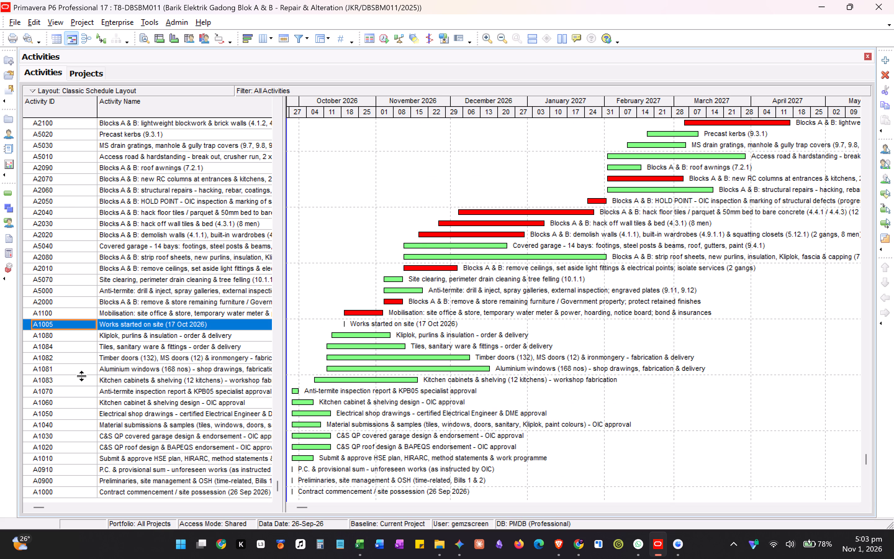
key("alt+Tab")
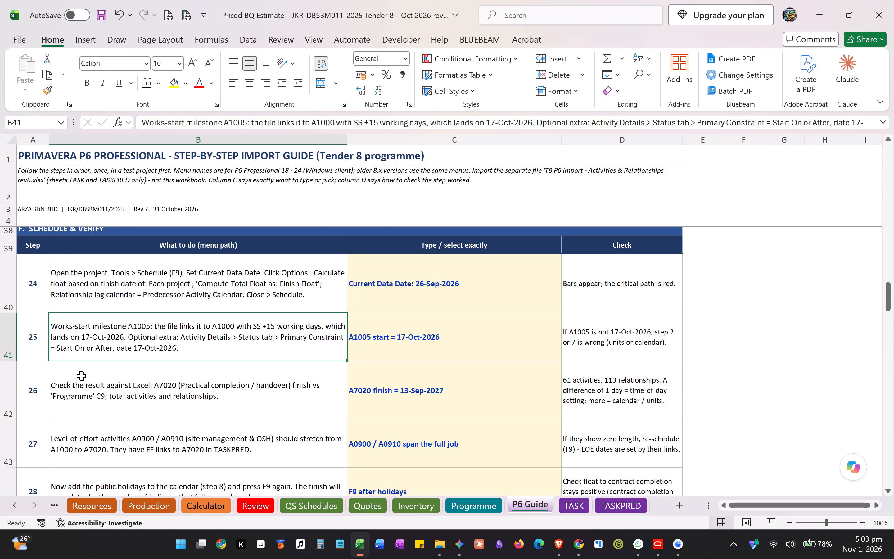
key("alt+Tab")
key("alt+Tab")
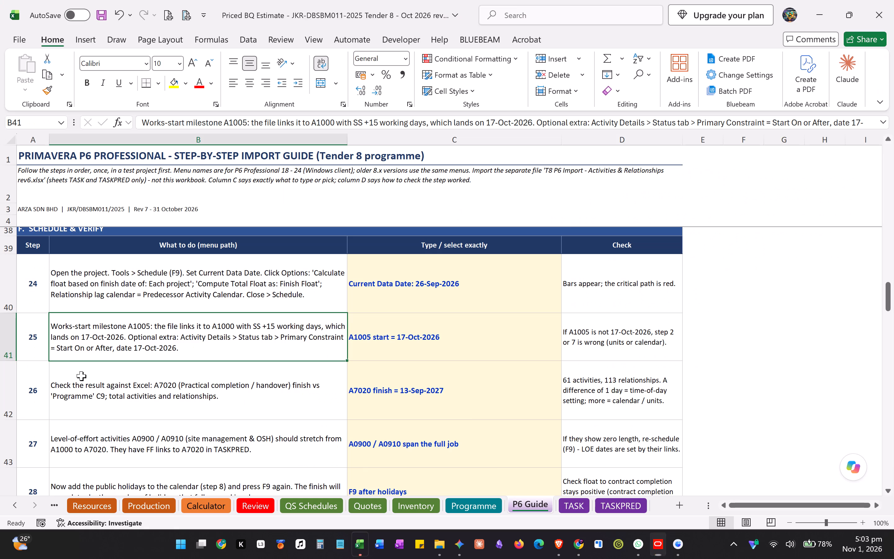
key("alt+Tab")
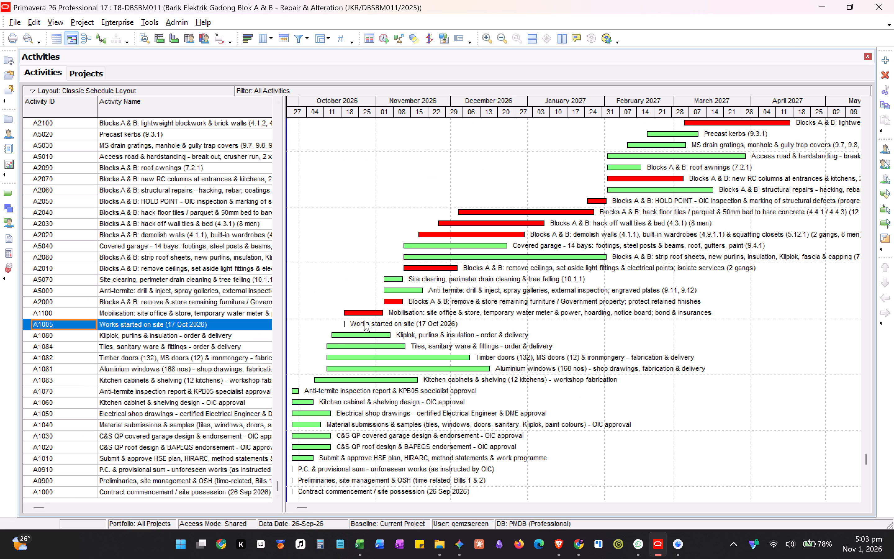
In the Excel guide, bold the instruction text of step 25 and step 24.
key("alt+Tab")
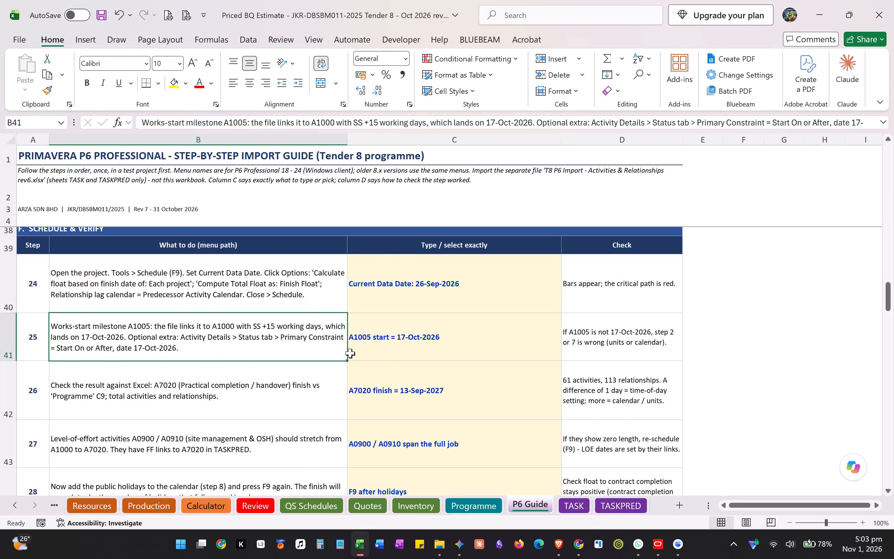
scroll(344, 364, "down", 1)
scroll(334, 350, "up", 1)
key("ctrl+b")
left_click(296, 288)
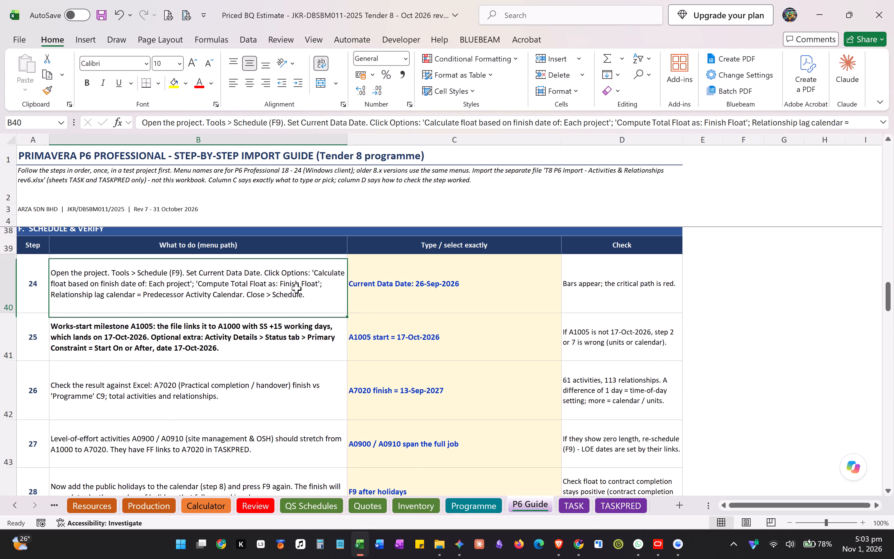
key("ctrl+b")
Read step 26 of the Excel guide and locate activity A7020, Practical completion - whole works, in Primavera P6.
left_click(287, 386)
scroll(287, 386, "down", 2)
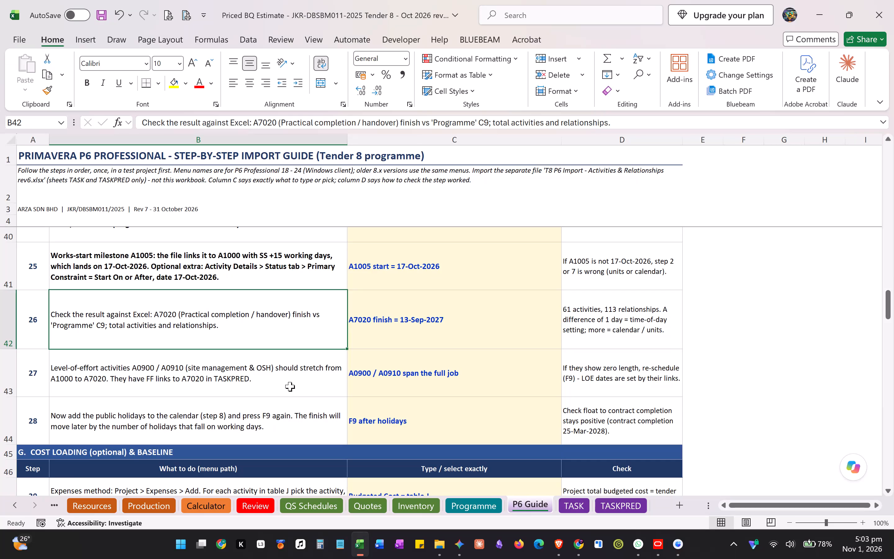
key("alt+Tab")
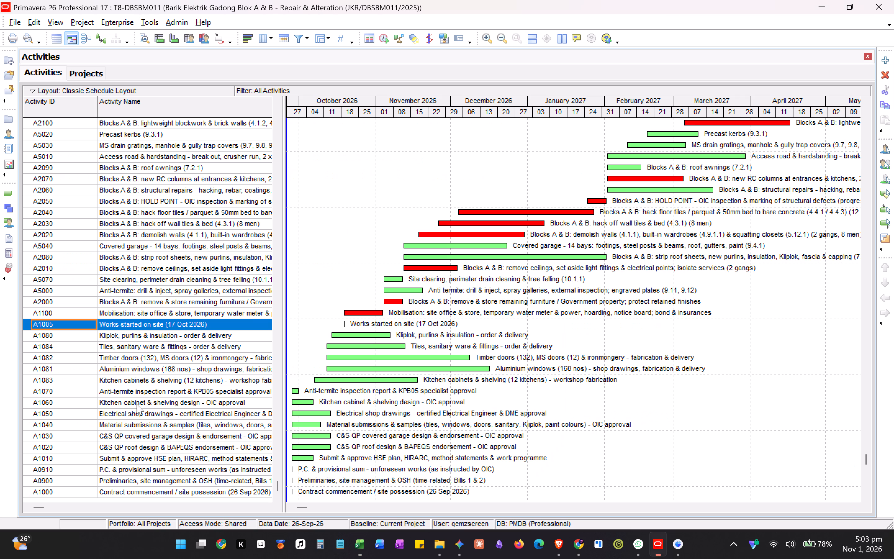
scroll(135, 405, "up", 20)
scroll(135, 405, "up", 11)
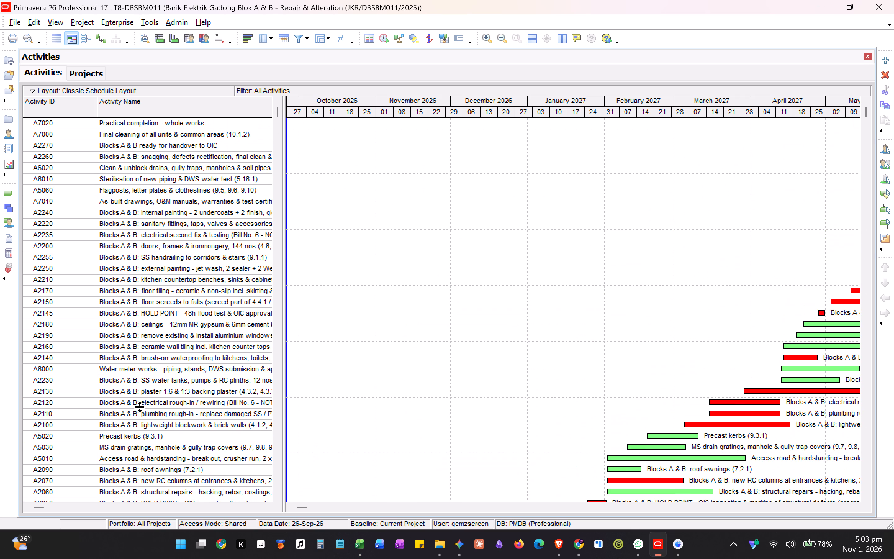
scroll(139, 407, "up", 5)
left_click(196, 123)
key("alt+Tab")
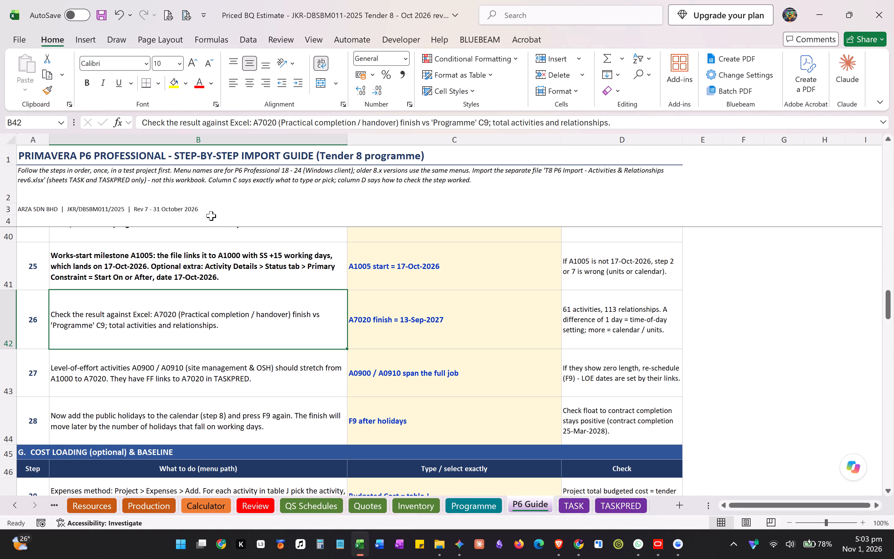
key("alt+Tab")
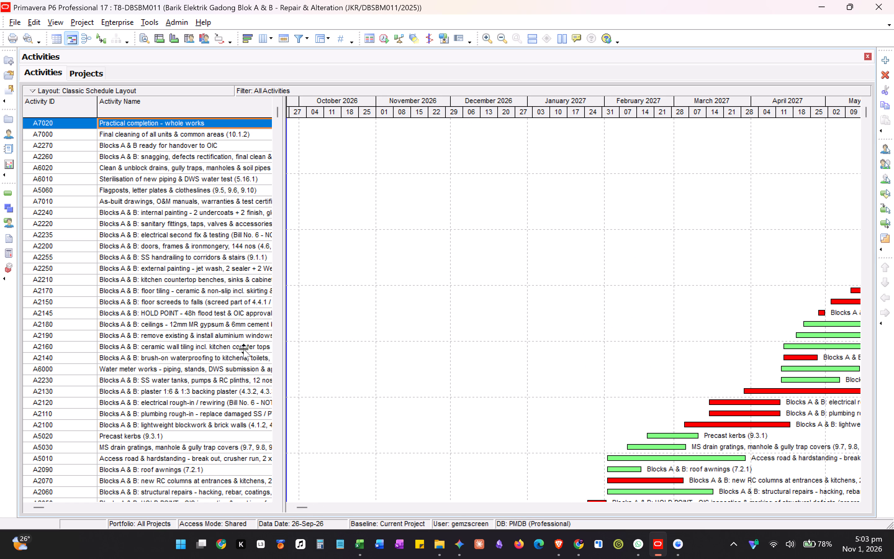
Try to bring activity A7020's bar into view on the Gantt chart.
double_click(228, 123)
left_click(230, 199)
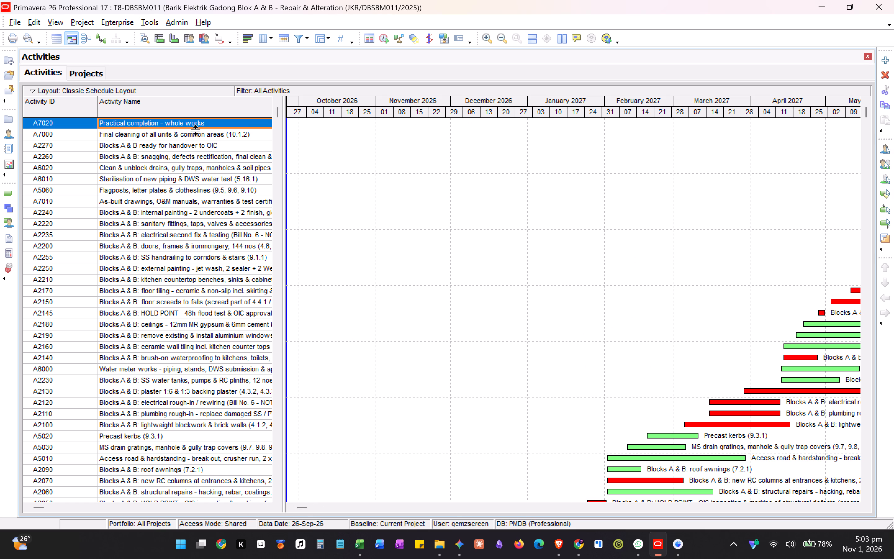
left_click(194, 123)
left_click(337, 326)
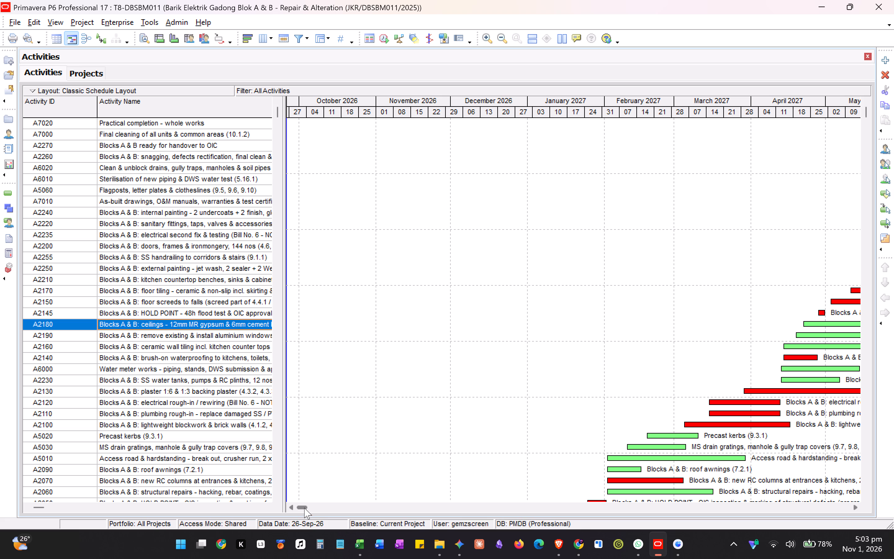
left_click_drag(303, 507, 621, 505)
left_click_drag(302, 506, 875, 506)
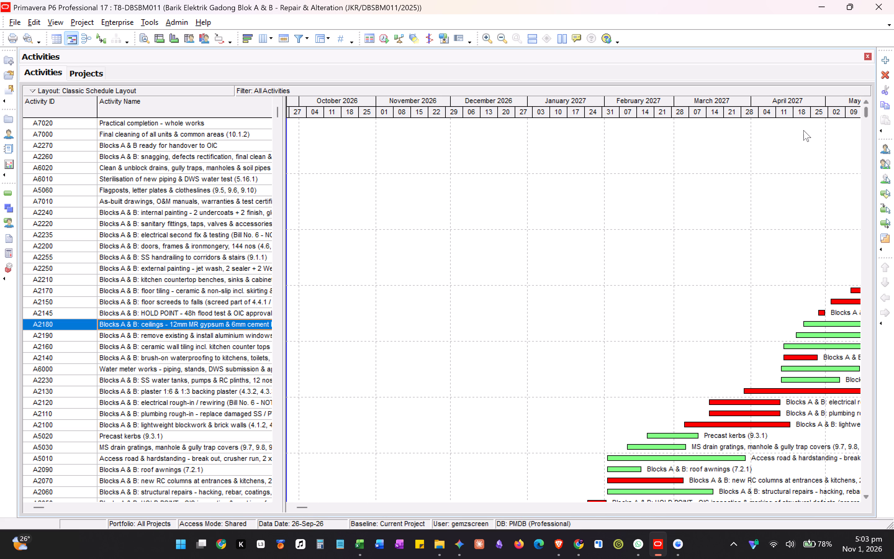
left_click(801, 127)
left_click(753, 126)
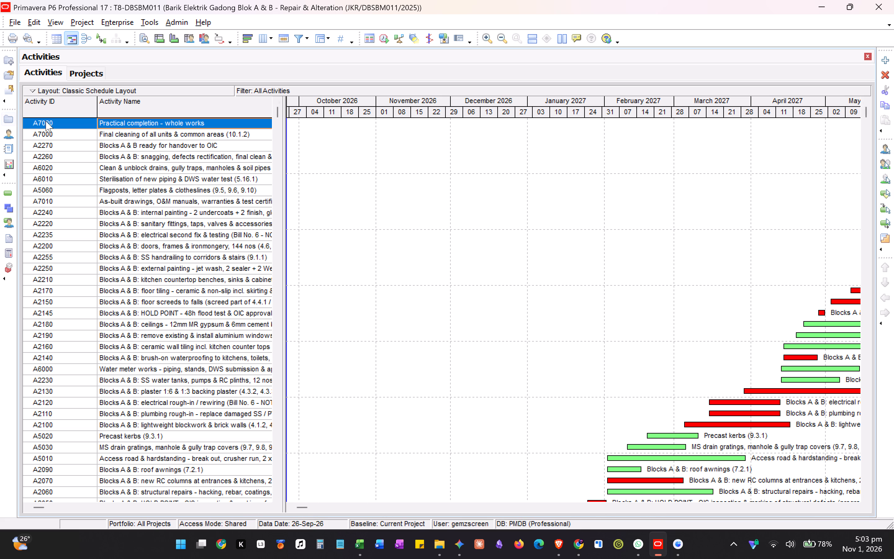
Show the activity details for A7020 and shrink the details area so more of the activity table is visible.
left_click(46, 120)
right_click(46, 120)
left_click(60, 125)
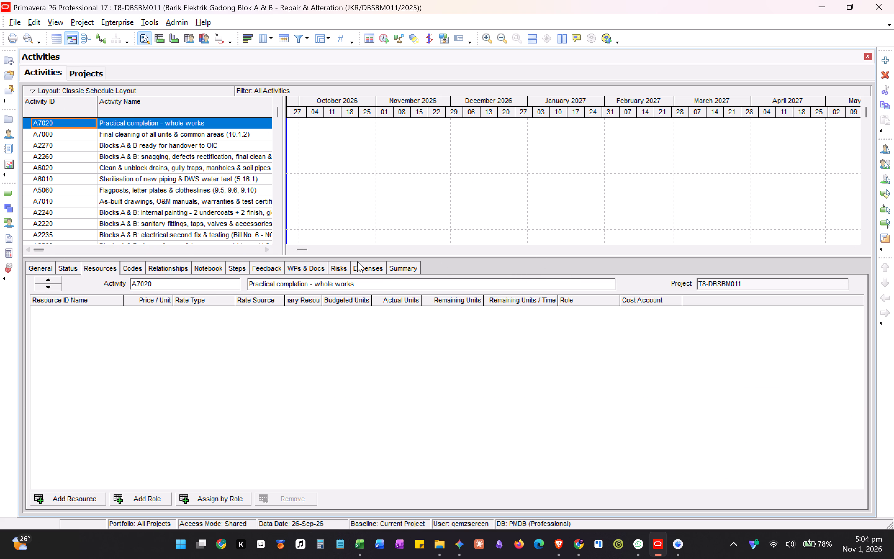
left_click_drag(383, 256, 383, 258)
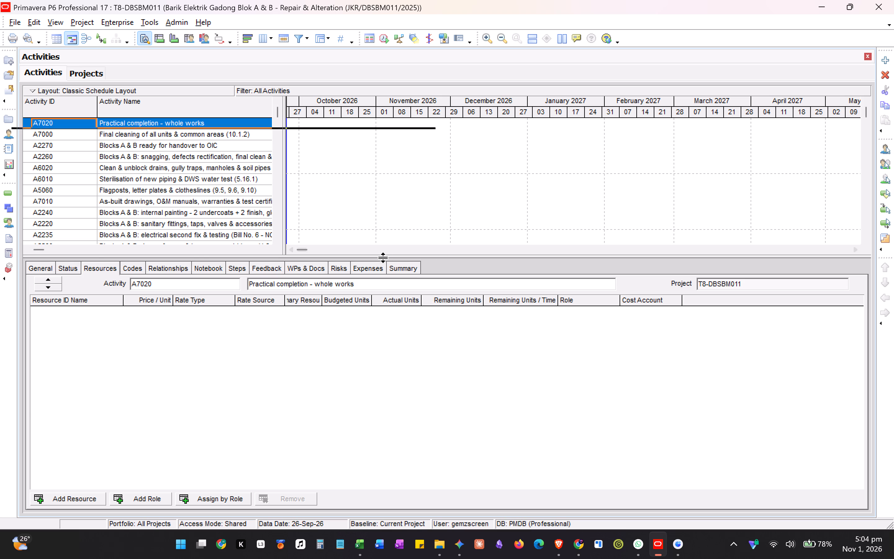
left_click_drag(383, 258, 380, 362)
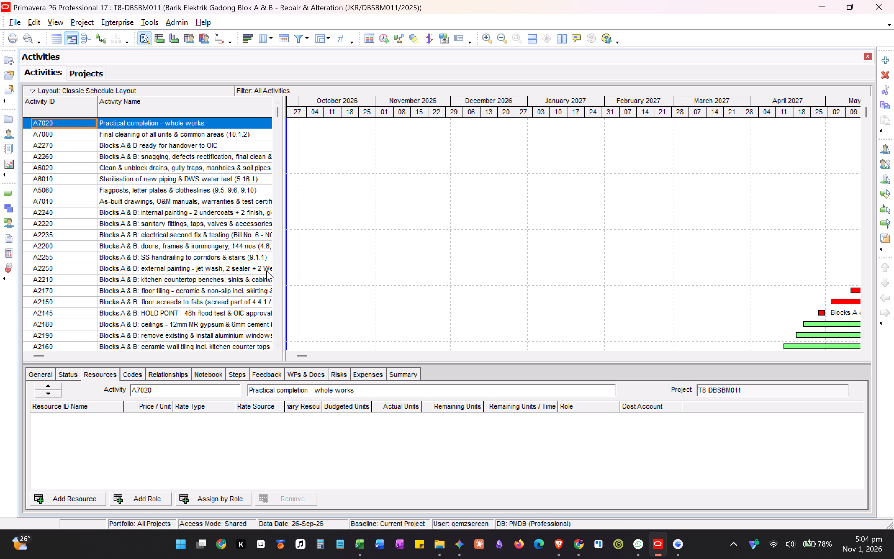
left_click(421, 266)
left_click(101, 167)
left_click(112, 121)
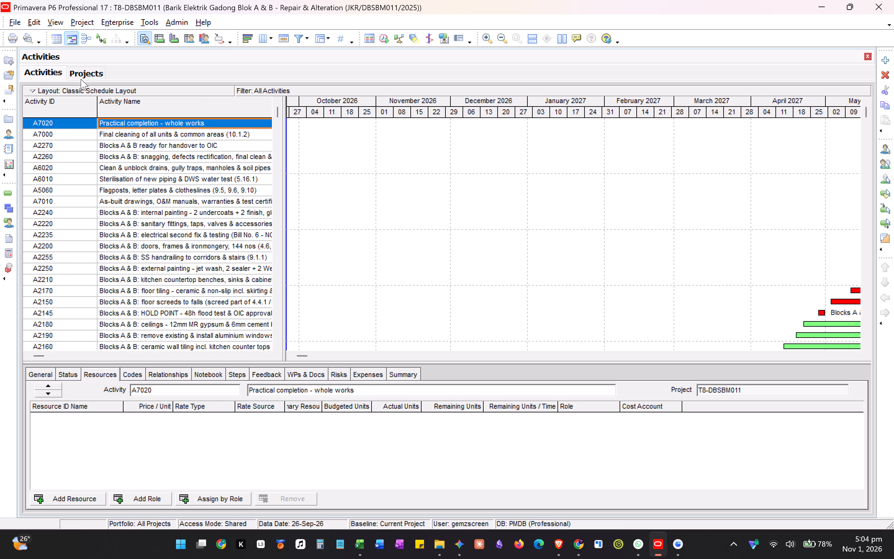
left_click(84, 72)
left_click(48, 74)
Minimize the details area and check A7020 on the Gantt chart against the 13-Sep-2027 finish in step 26 of the Excel guide.
left_click_drag(390, 362, 379, 506)
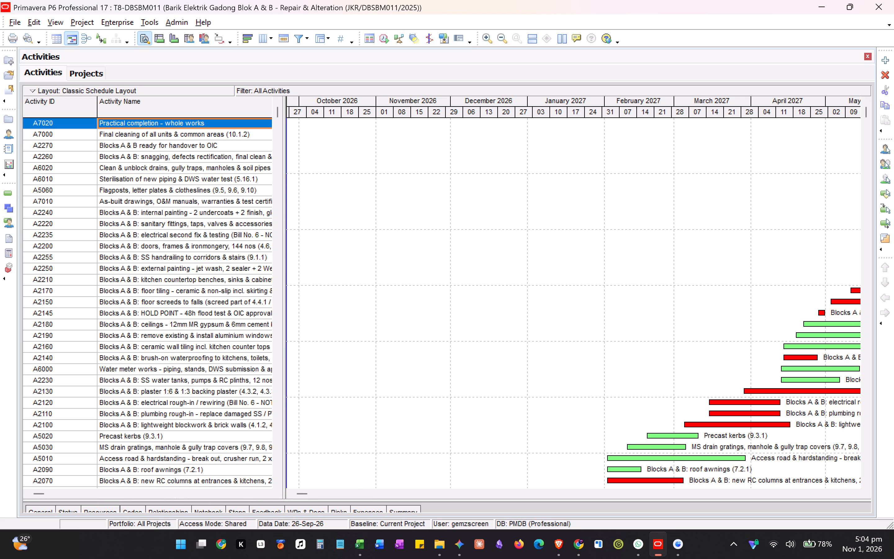
left_click_drag(302, 493, 569, 485)
left_click_drag(569, 485, 844, 500)
double_click(851, 494)
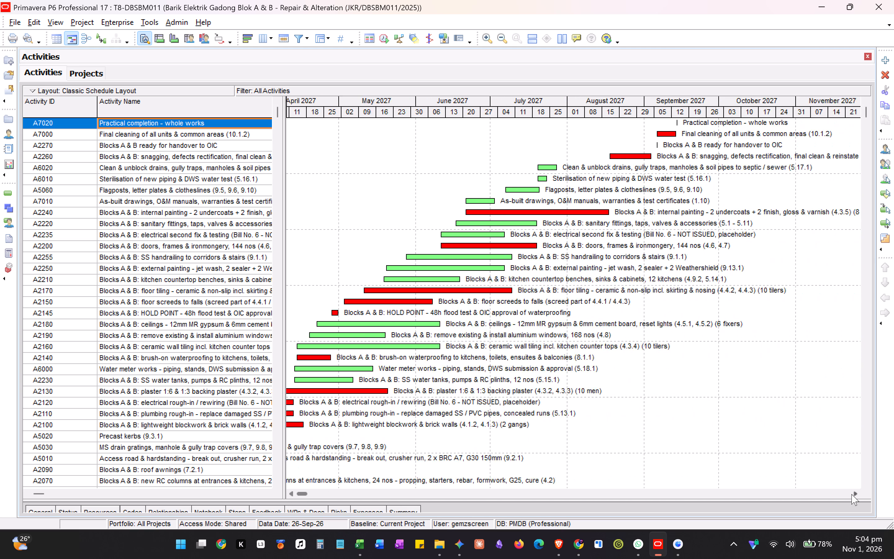
left_click(614, 122)
left_click(598, 122)
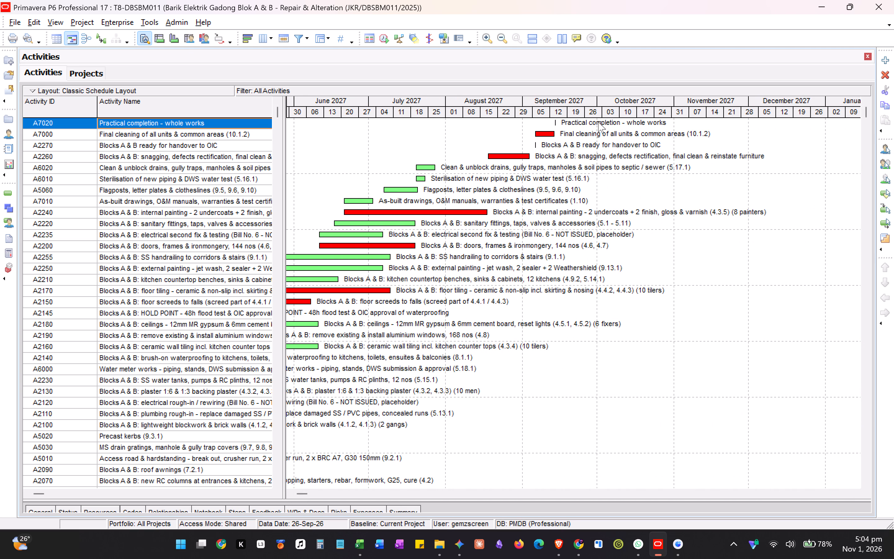
key("alt+Tab")
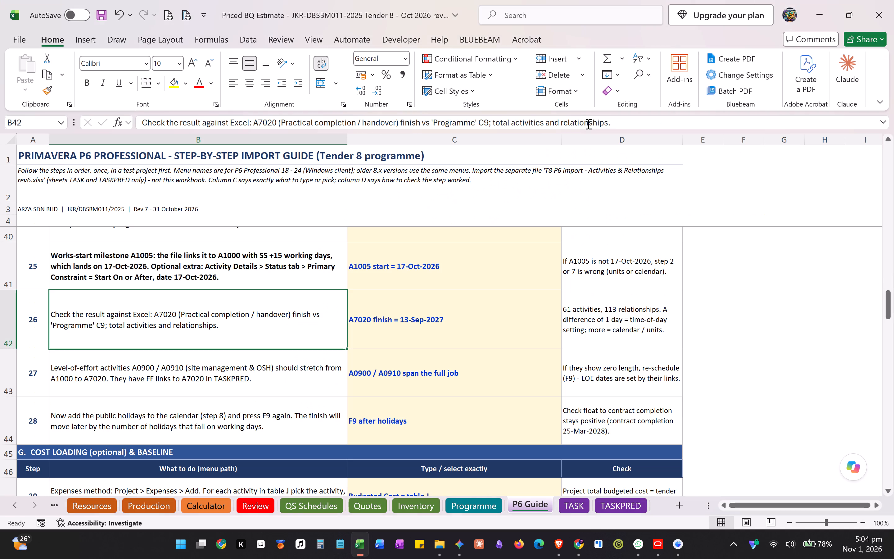
key("alt+Tab")
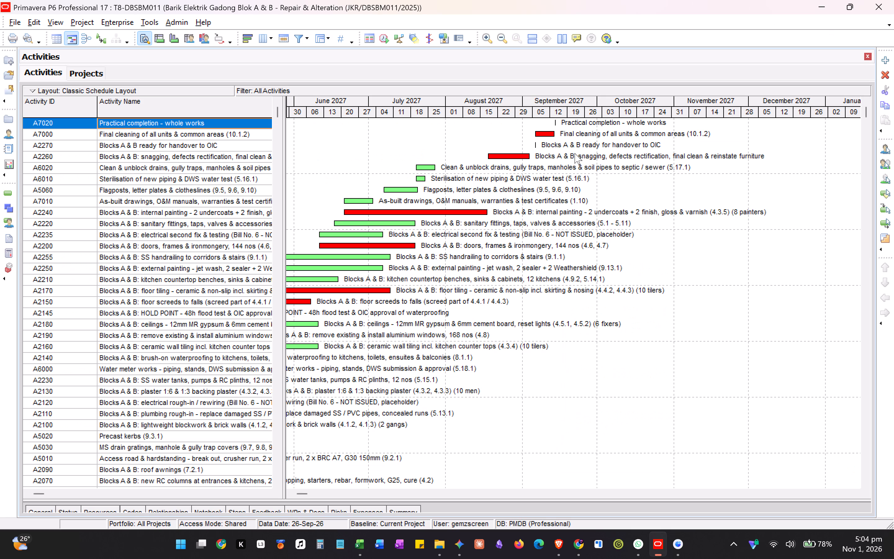
Switch to the Excel guide and bold the instructions of steps 26, 27 and 28 to mark them as done.
key("alt+Tab")
left_click(298, 329)
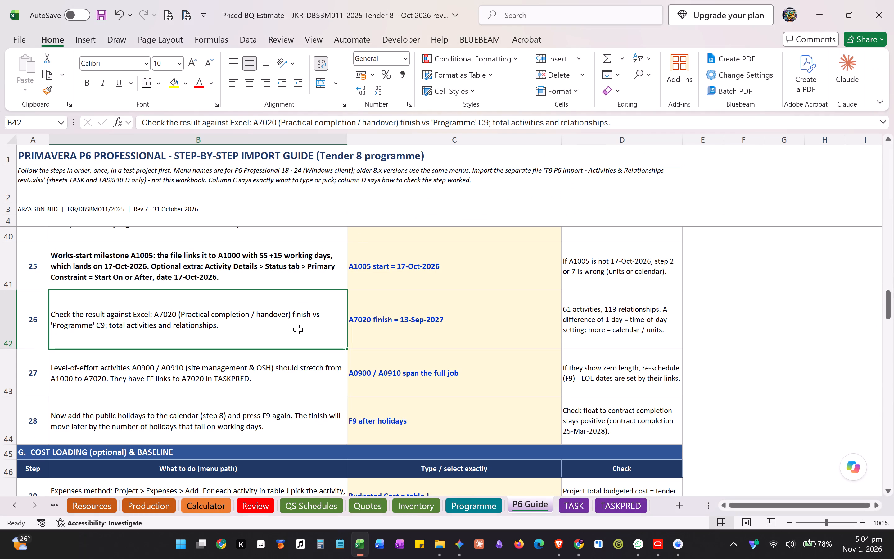
key("ctrl+b")
left_click(298, 370)
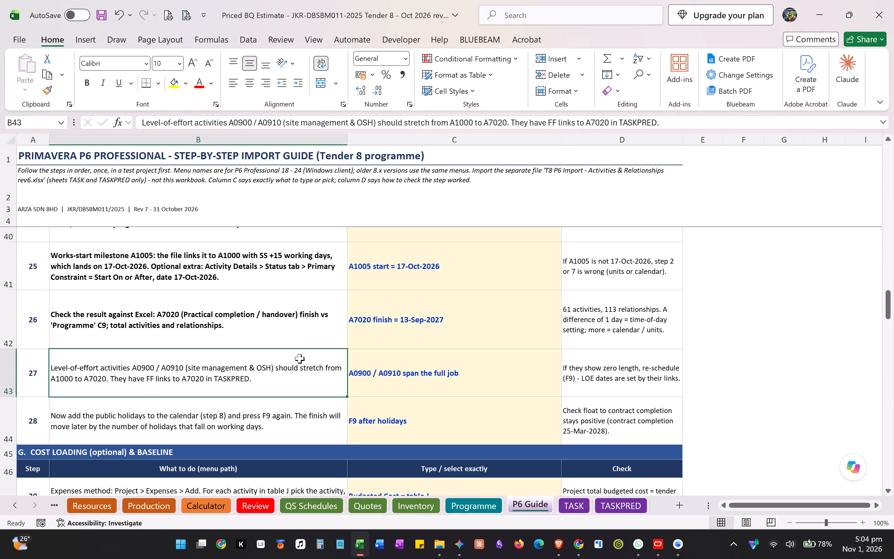
scroll(300, 357, "up", 1)
scroll(300, 357, "down", 2)
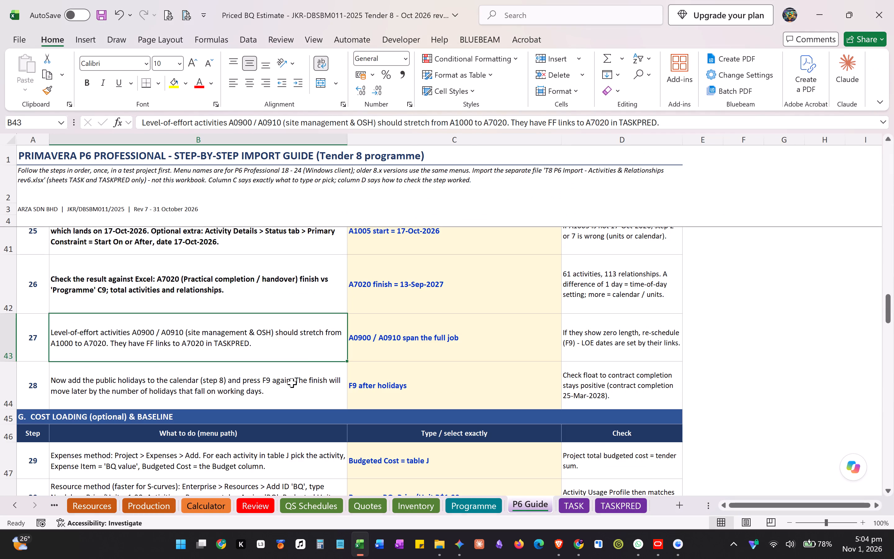
key("ctrl+b")
left_click(290, 397)
key("ctrl+b")
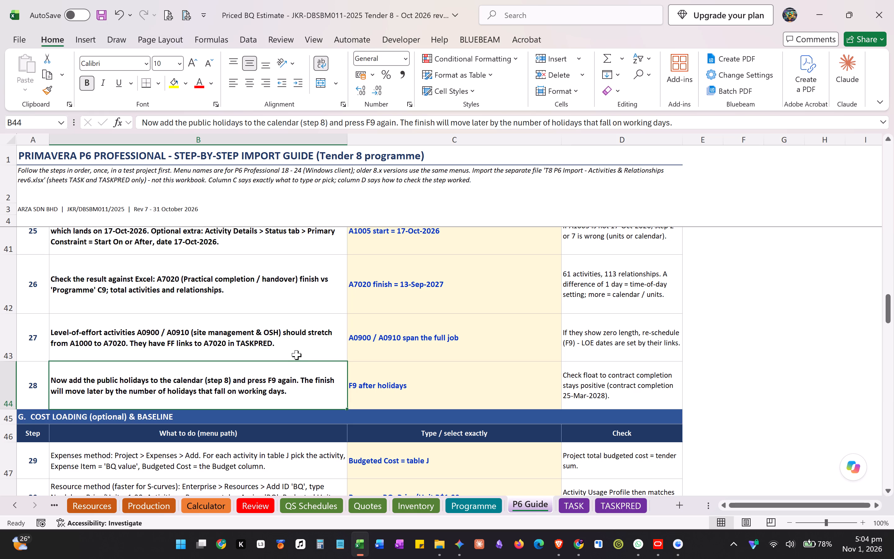
Read section G, Cost Loading & Baseline, steps 29 to 31, and skim section H, If Something Goes Wrong, in the guide.
scroll(296, 355, "down", 4)
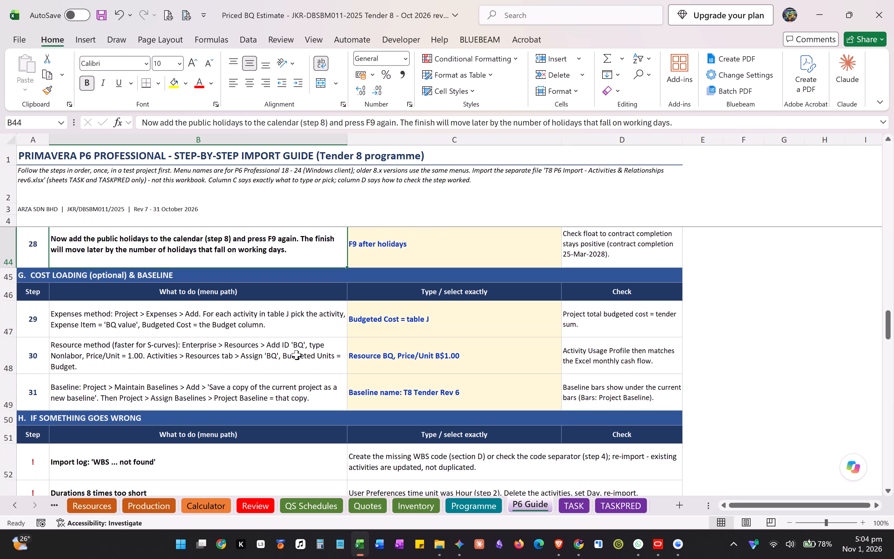
left_click(304, 328)
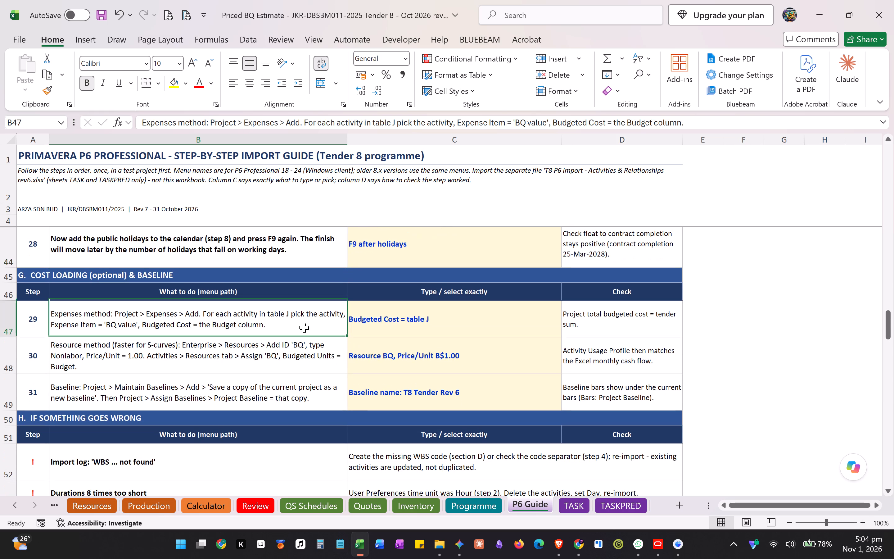
scroll(304, 327, "down", 7)
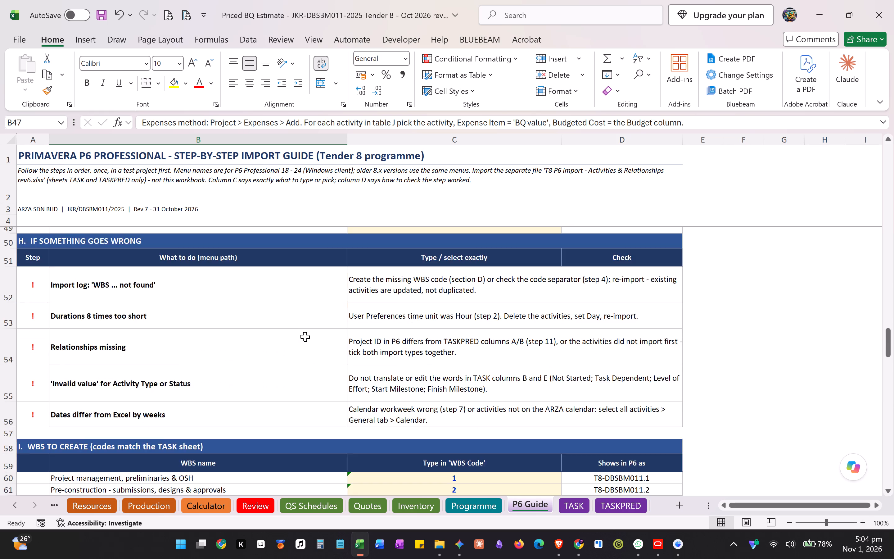
scroll(305, 337, "down", 4)
scroll(305, 337, "up", 11)
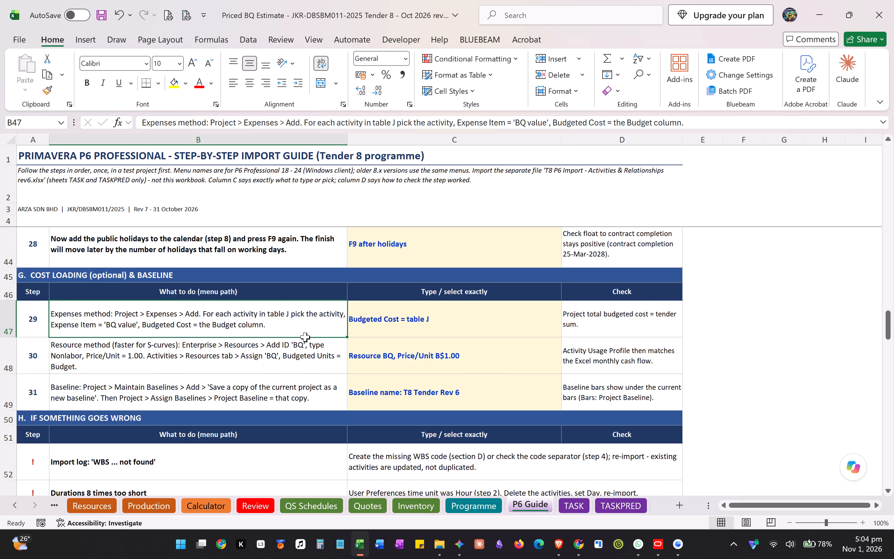
Look back over steps 24 to 28 in section F of the guide and reread the cost loading and baseline steps in section G.
scroll(305, 337, "up", 1)
scroll(383, 405, "down", 1)
scroll(594, 400, "up", 3)
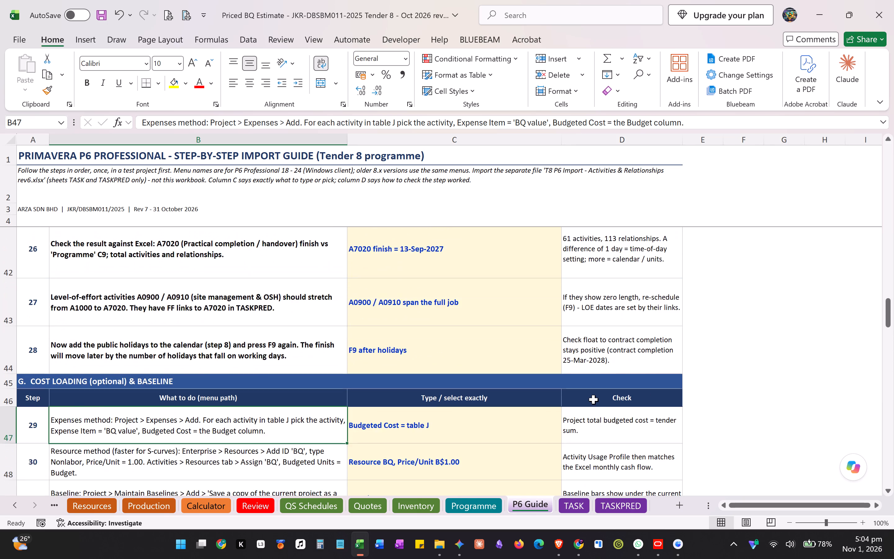
scroll(594, 399, "up", 5)
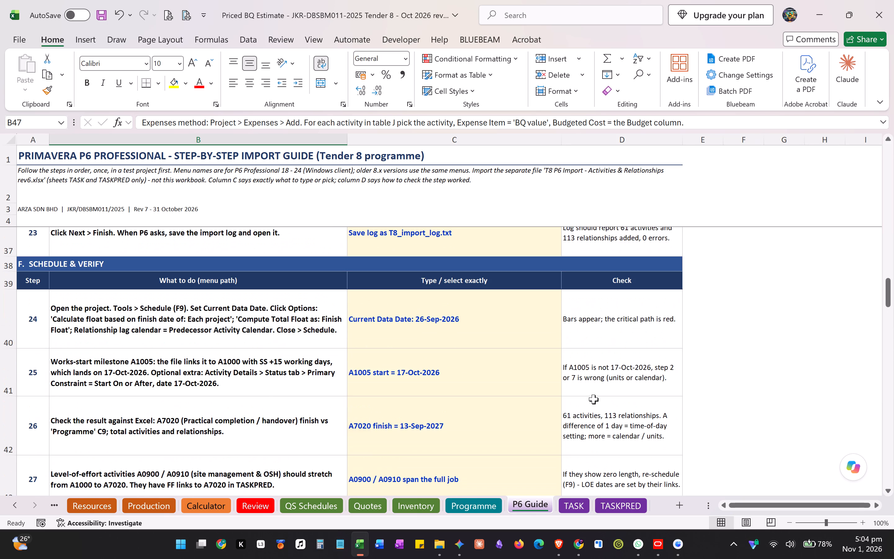
scroll(594, 399, "down", 8)
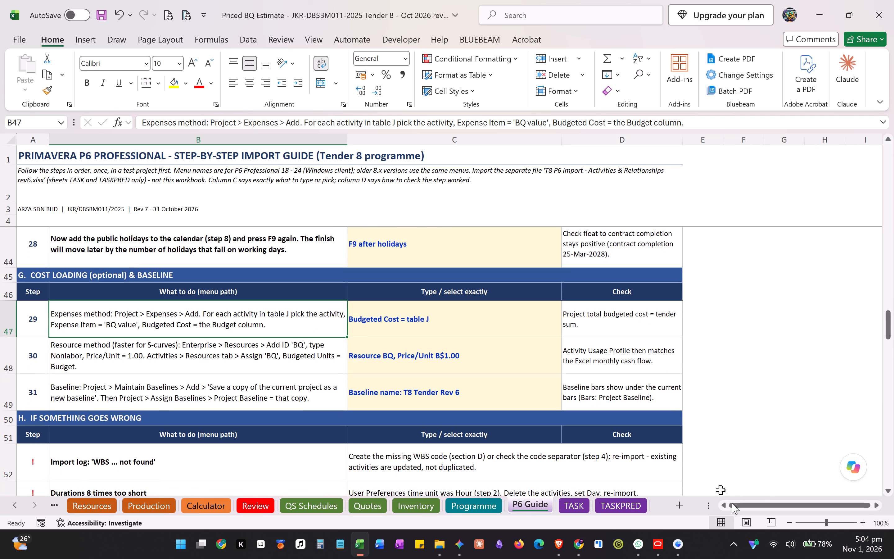
left_click_drag(738, 507, 714, 506)
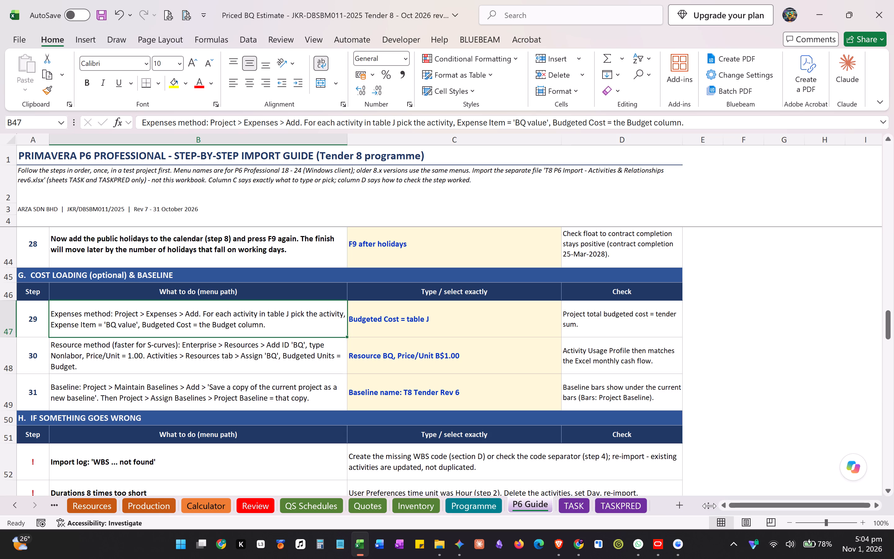
left_click_drag(710, 506, 702, 510)
scroll(285, 366, "down", 1)
scroll(285, 366, "up", 2)
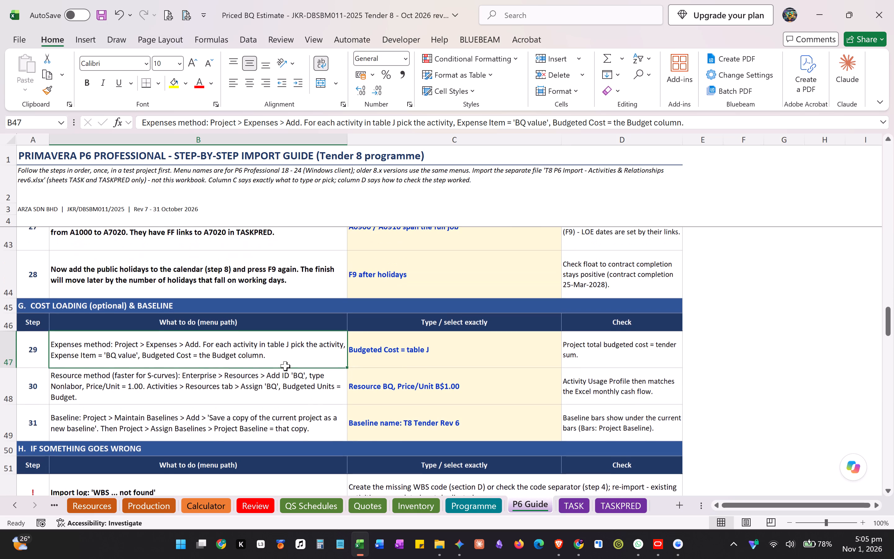
scroll(285, 366, "down", 2)
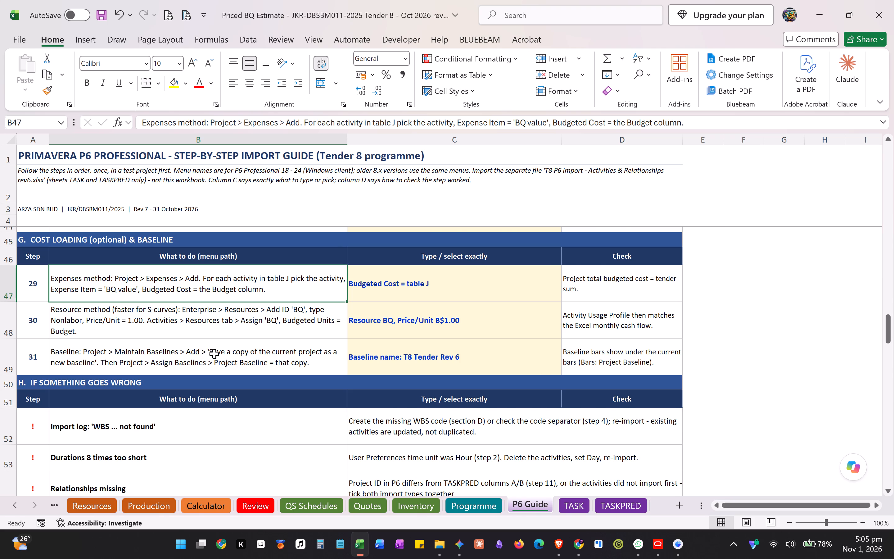
Switch to Primavera P6, open the project's Expenses view and start adding an expense, bringing up the activity selection.
key("alt+Tab")
left_click(80, 24)
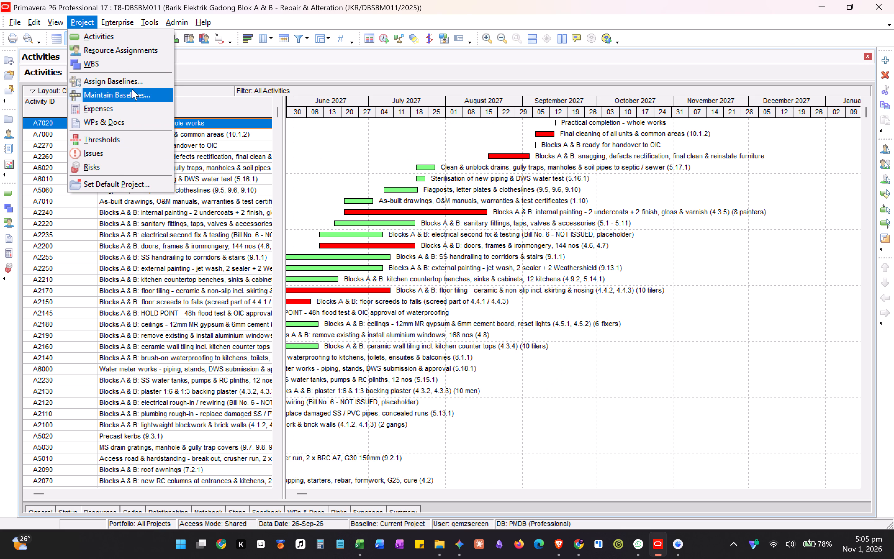
left_click(132, 107)
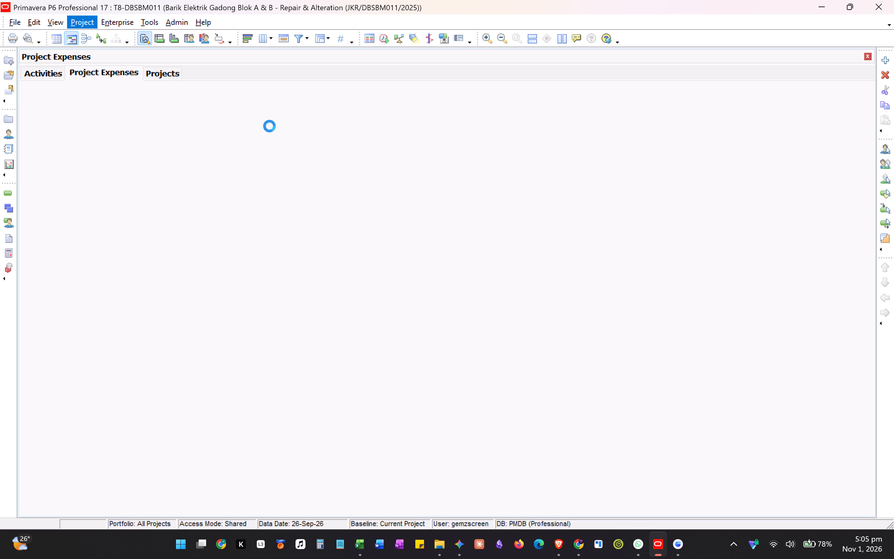
key("alt+Tab")
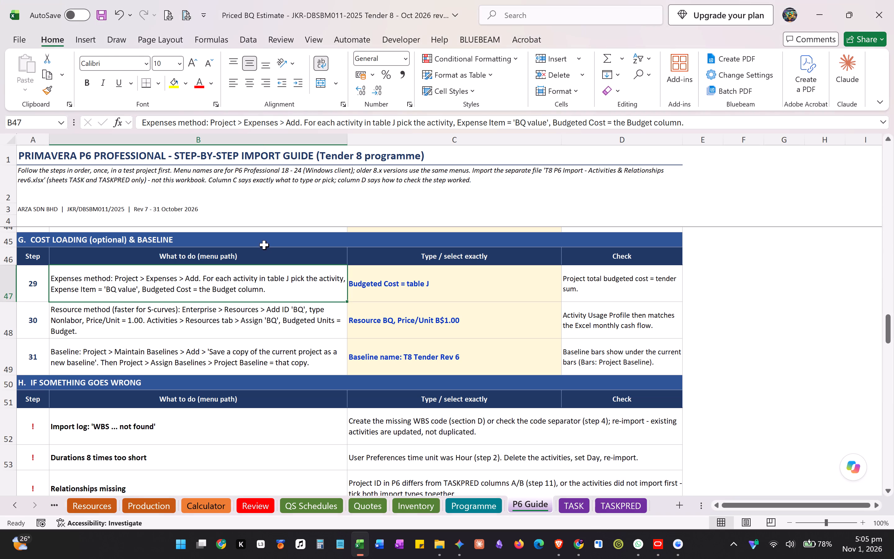
key("alt+Tab")
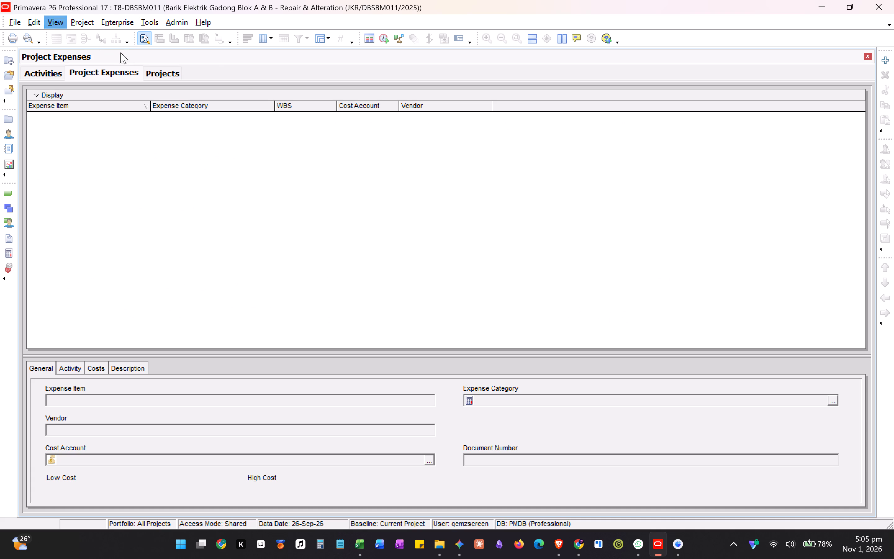
left_click(100, 73)
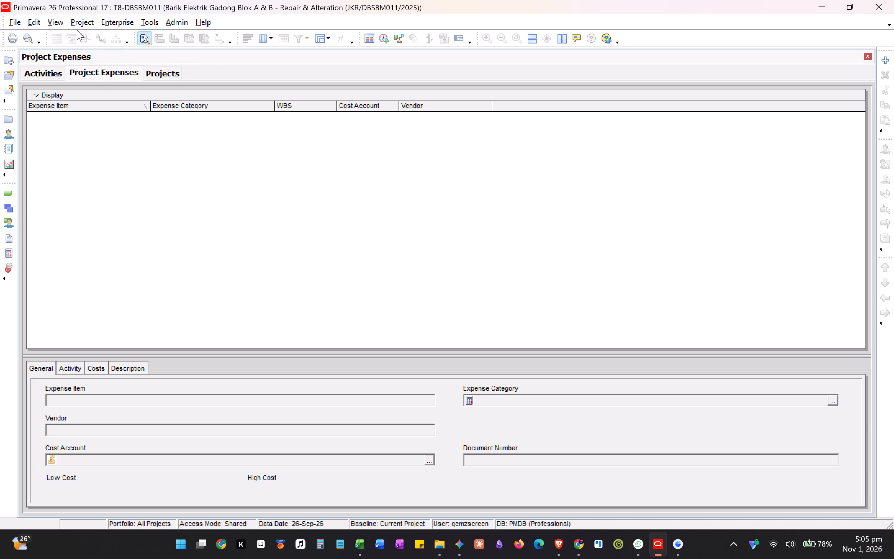
left_click(93, 75)
key("alt+Tab")
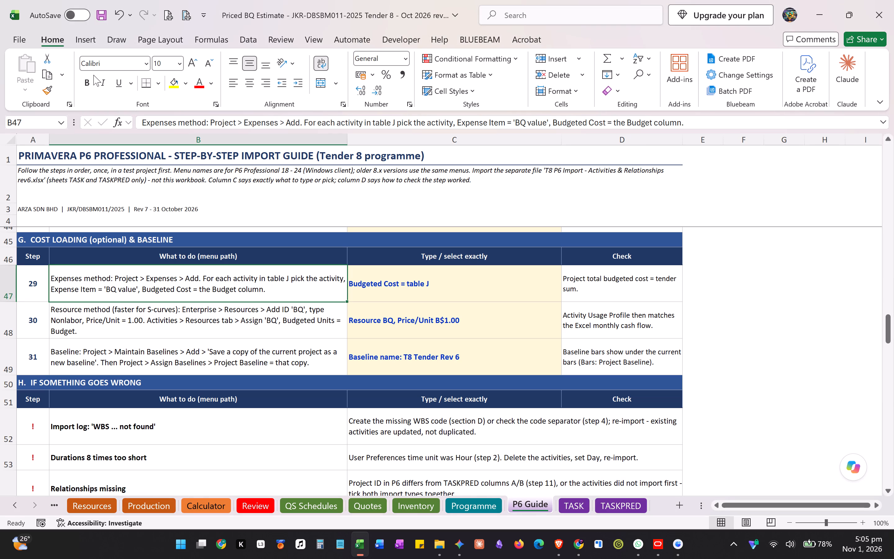
key("alt+Tab")
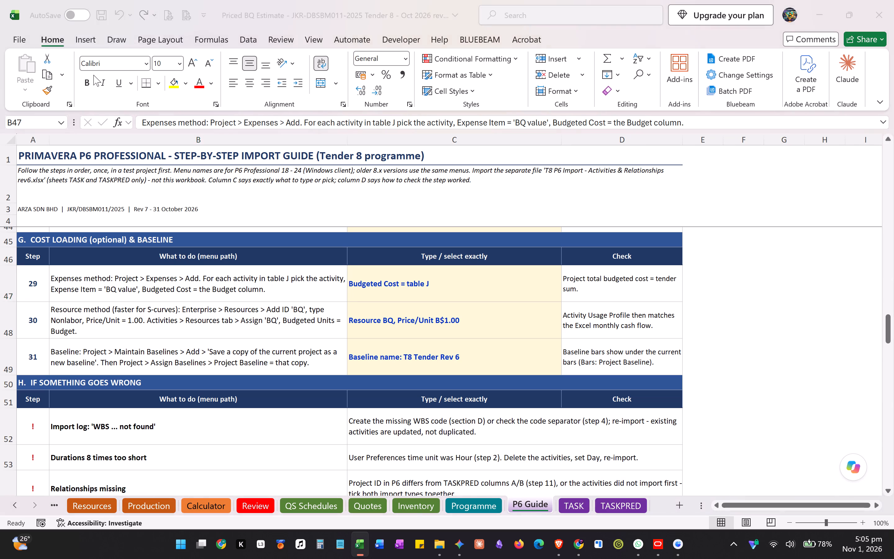
right_click(93, 75)
left_click(71, 143)
right_click(70, 143)
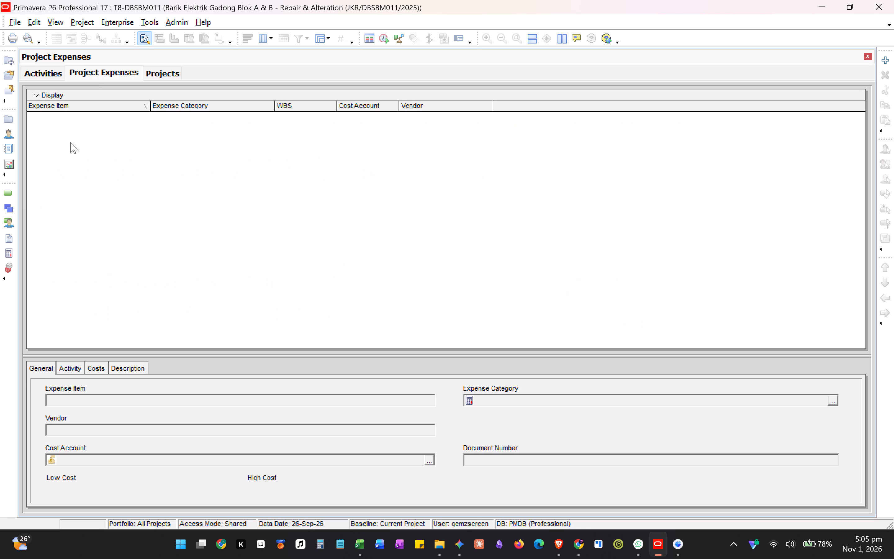
left_click(120, 220)
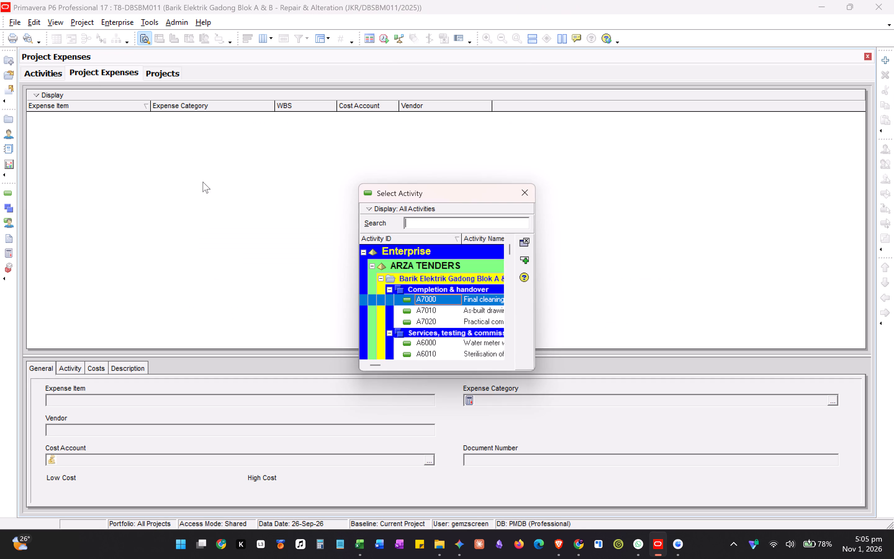
Examine table J, the budget per activity, and step 29 in the Excel guide, and return to the activity selection in Primavera P6.
key("alt+Tab")
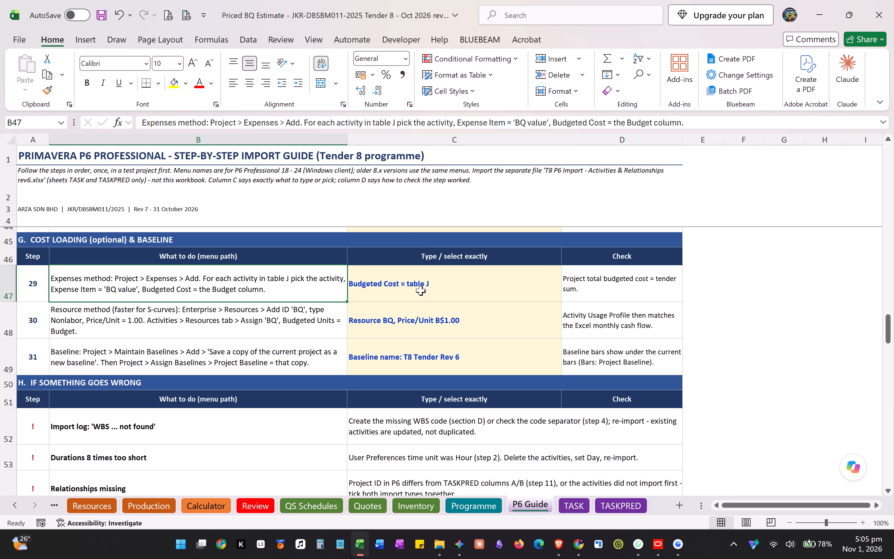
scroll(244, 357, "down", 15)
scroll(245, 360, "down", 8)
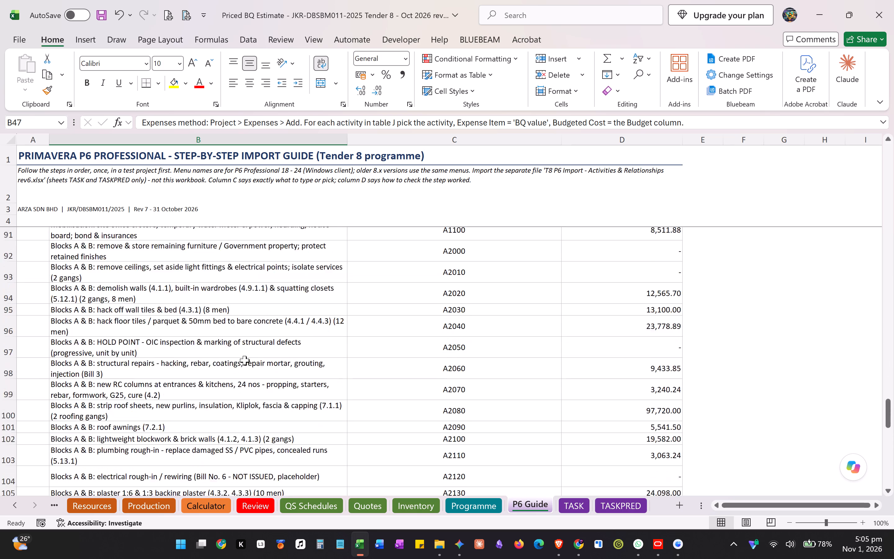
scroll(245, 360, "up", 9)
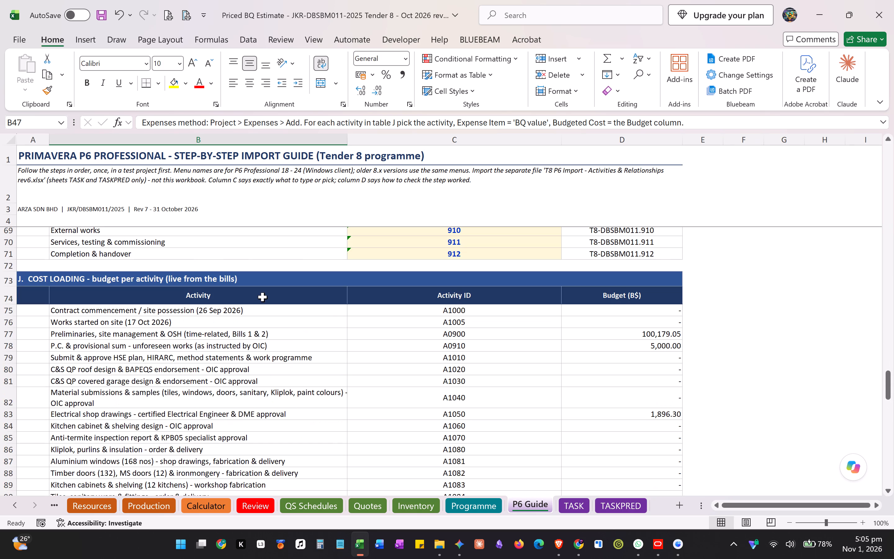
left_click(267, 313)
scroll(267, 316, "up", 10)
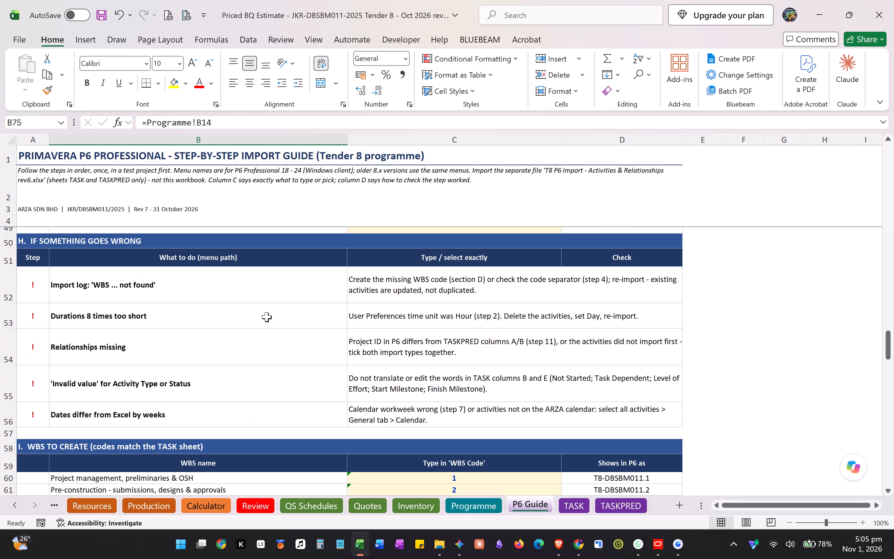
scroll(267, 317, "up", 6)
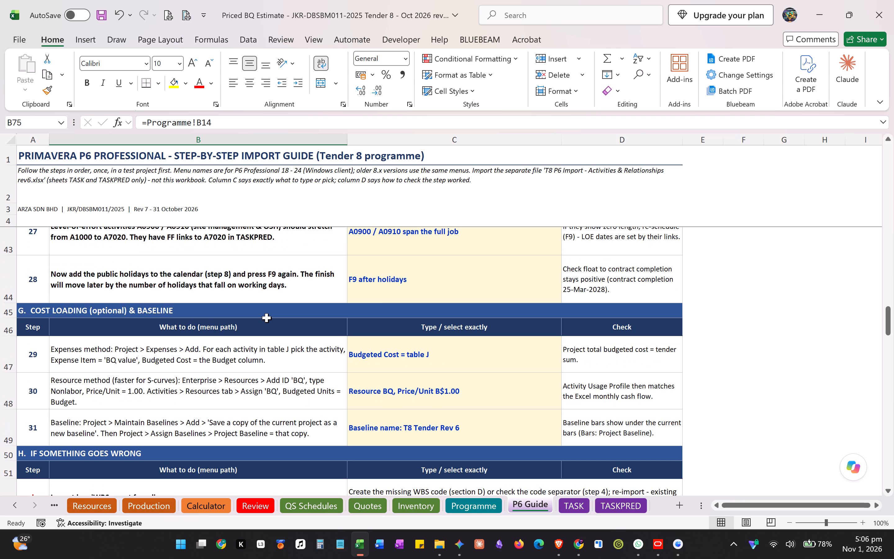
scroll(267, 316, "down", 1)
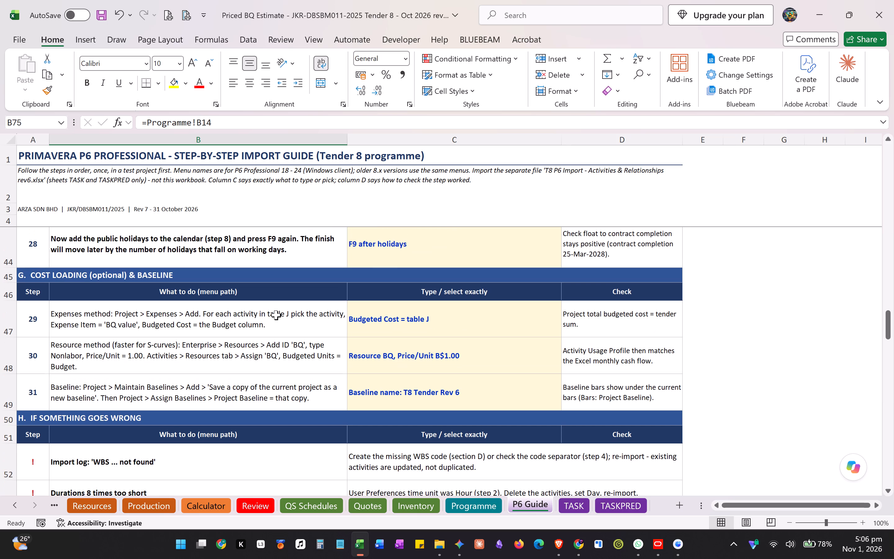
left_click(276, 315)
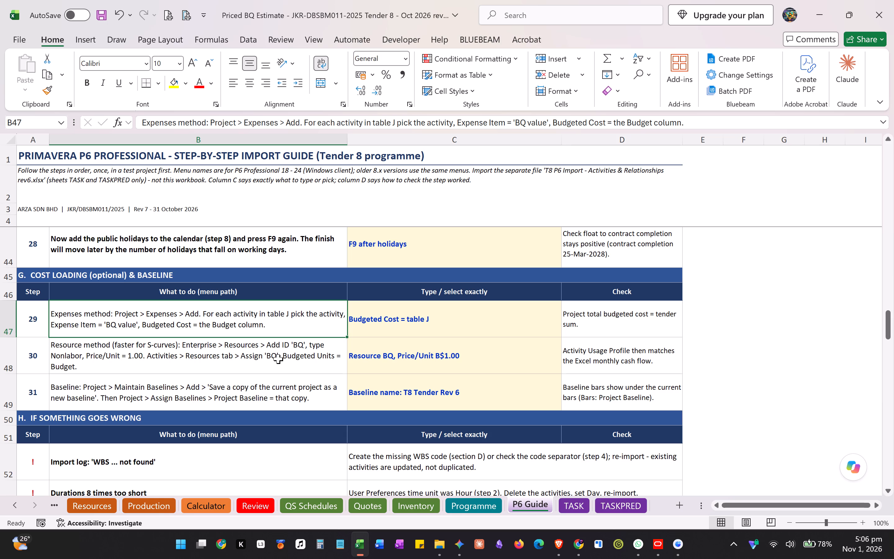
key("alt+Tab")
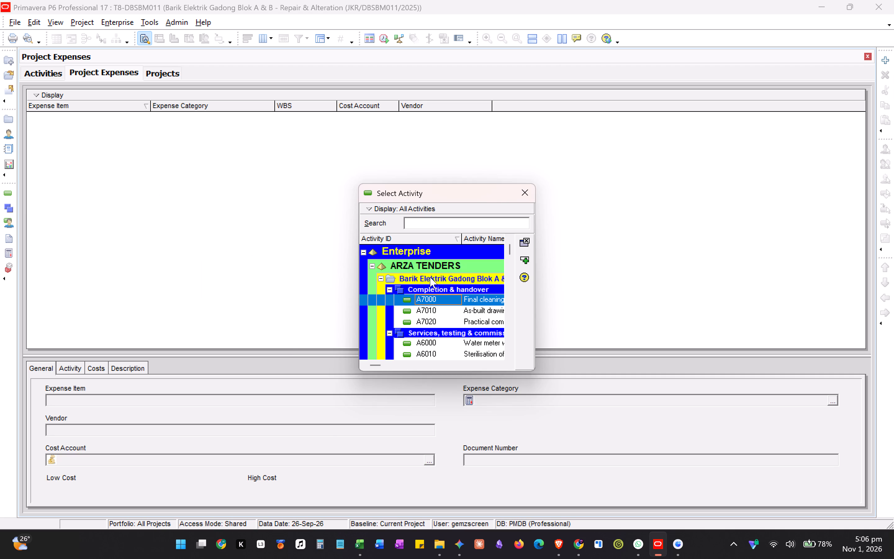
Enlarge the Select Activity window so full columns and more activity rows fit.
left_click_drag(538, 299, 744, 317)
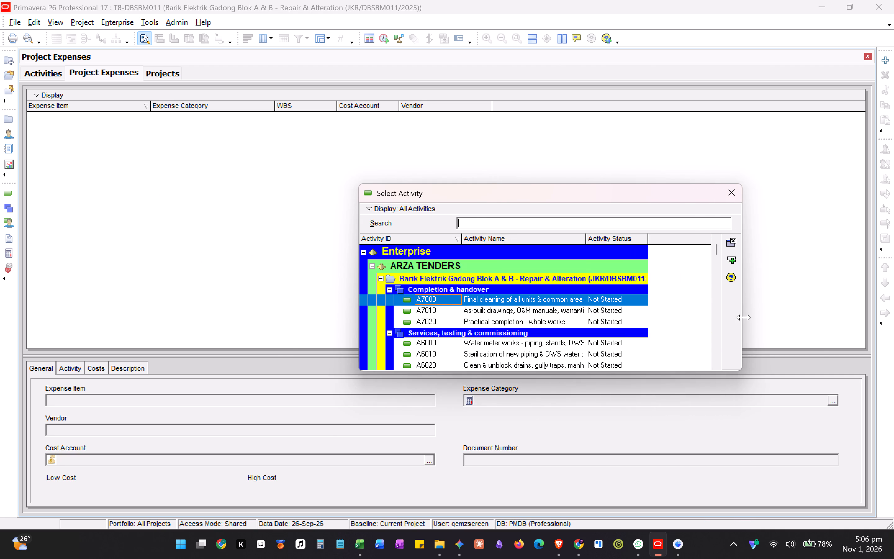
left_click_drag(744, 317, 843, 309)
left_click_drag(588, 191, 559, 138)
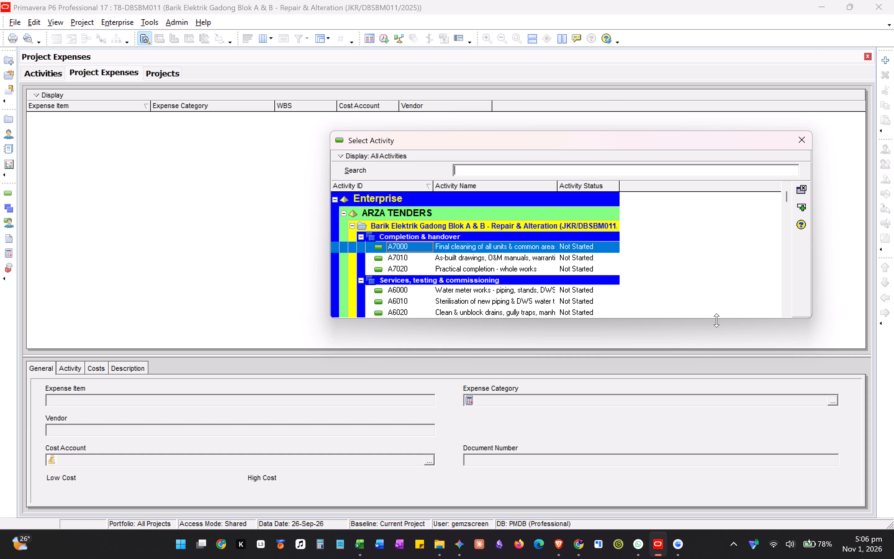
left_click_drag(716, 319, 685, 492)
Switch to the Excel guide and examine table J, the cost loading budget per activity.
key("alt+Tab")
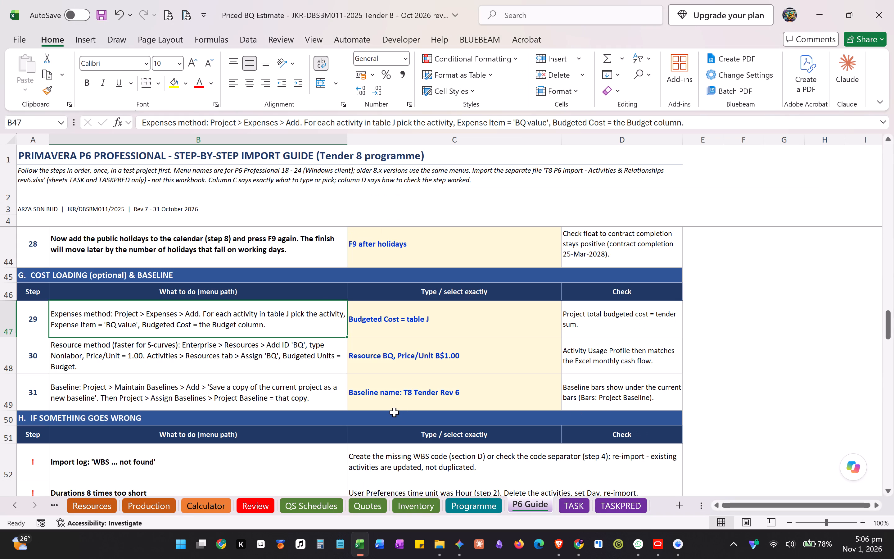
scroll(394, 412, "down", 10)
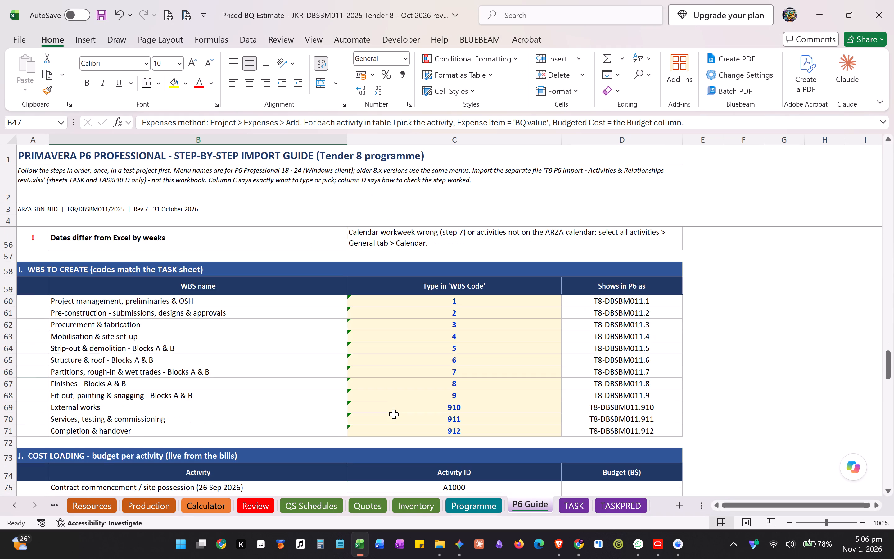
scroll(394, 414, "down", 6)
scroll(353, 380, "down", 1)
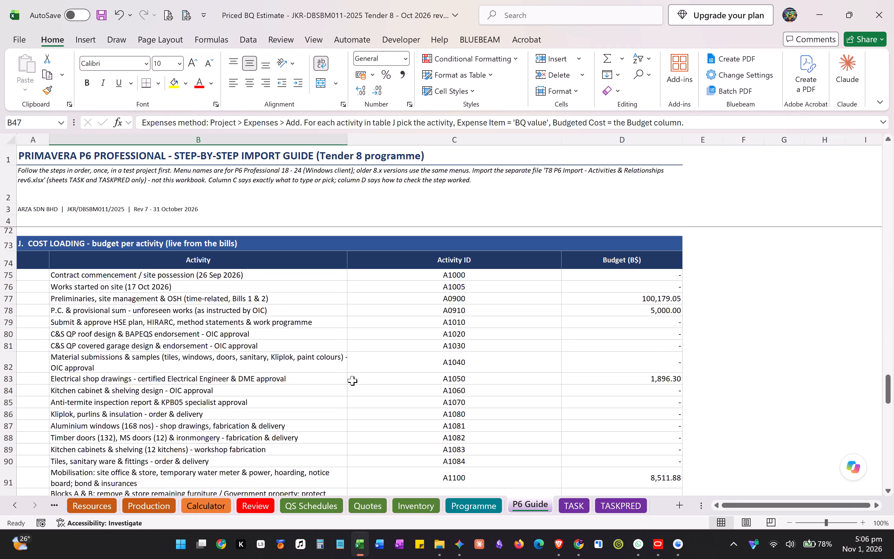
scroll(352, 380, "down", 1)
scroll(321, 279, "up", 2)
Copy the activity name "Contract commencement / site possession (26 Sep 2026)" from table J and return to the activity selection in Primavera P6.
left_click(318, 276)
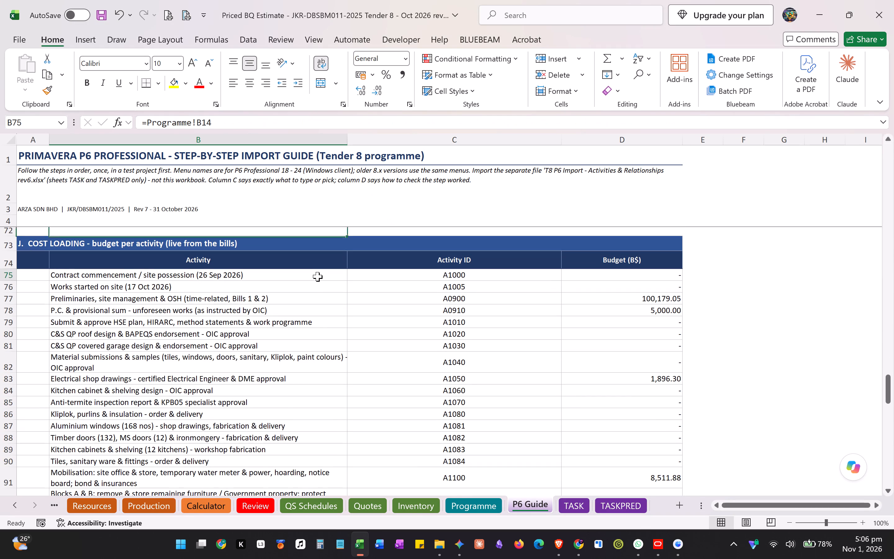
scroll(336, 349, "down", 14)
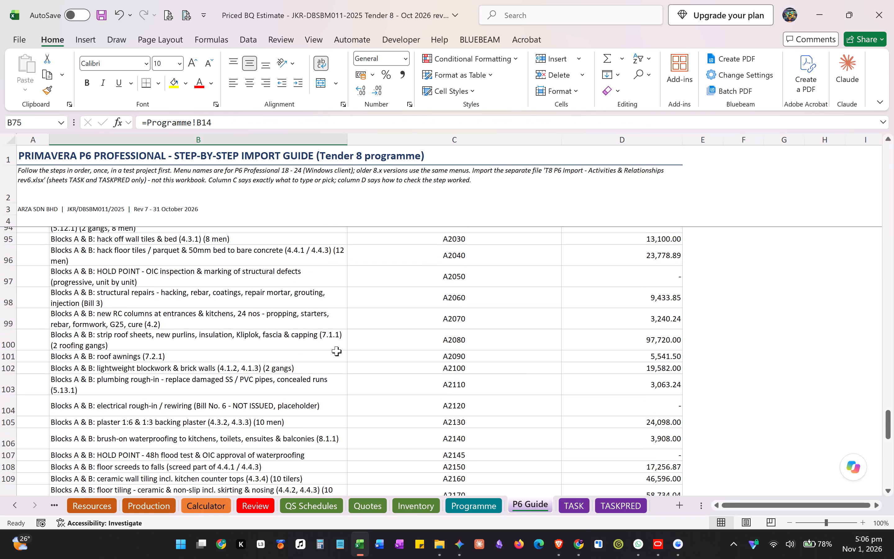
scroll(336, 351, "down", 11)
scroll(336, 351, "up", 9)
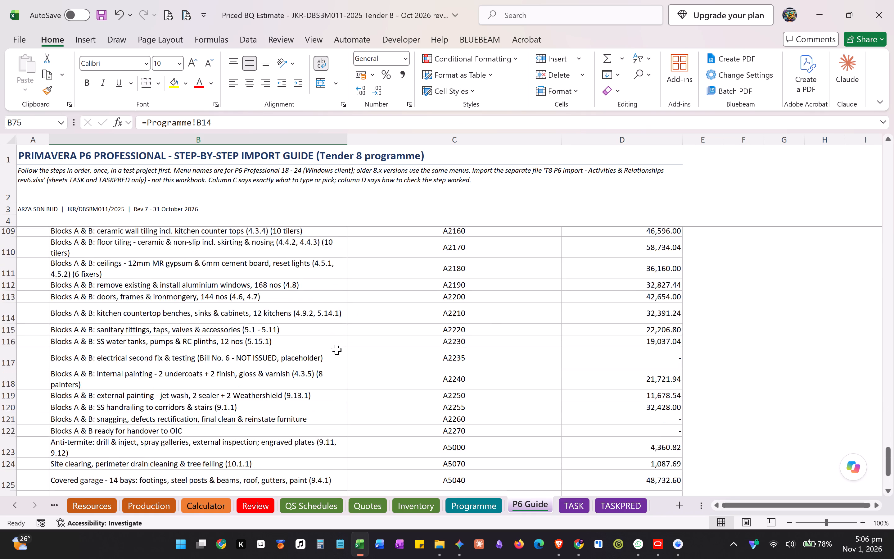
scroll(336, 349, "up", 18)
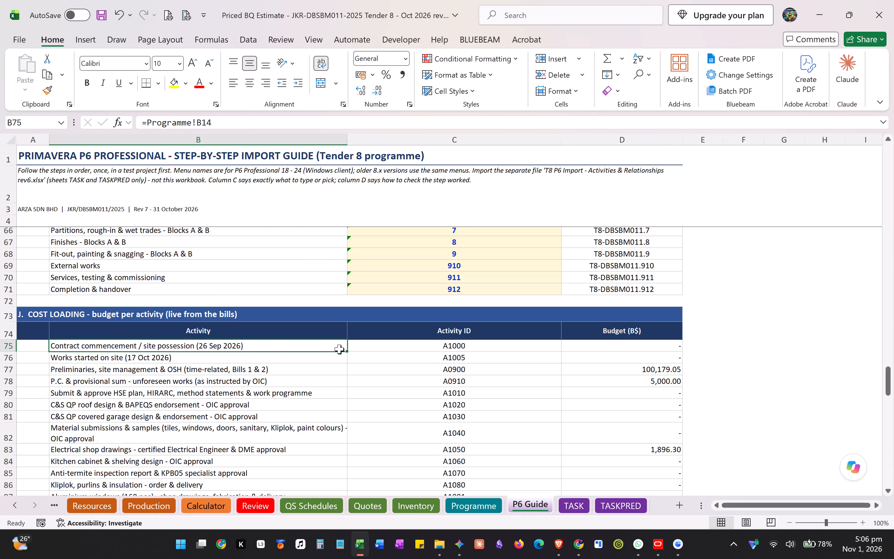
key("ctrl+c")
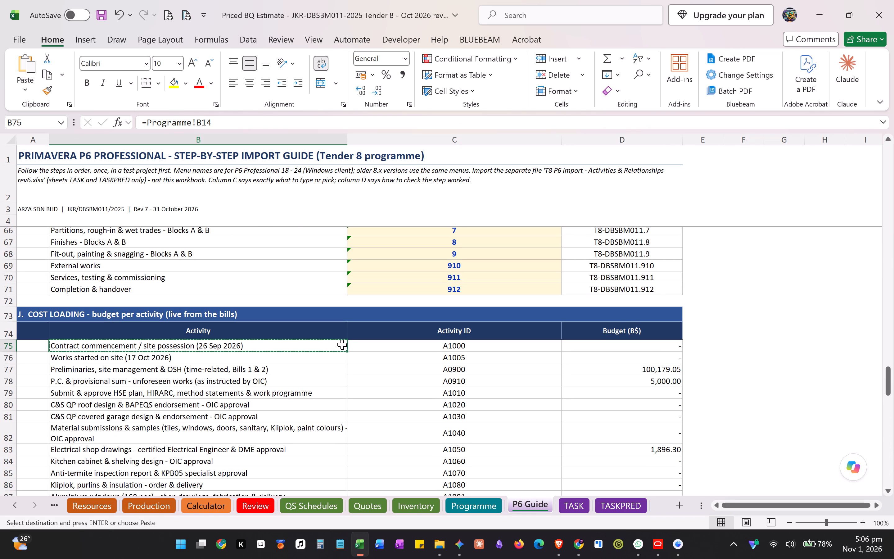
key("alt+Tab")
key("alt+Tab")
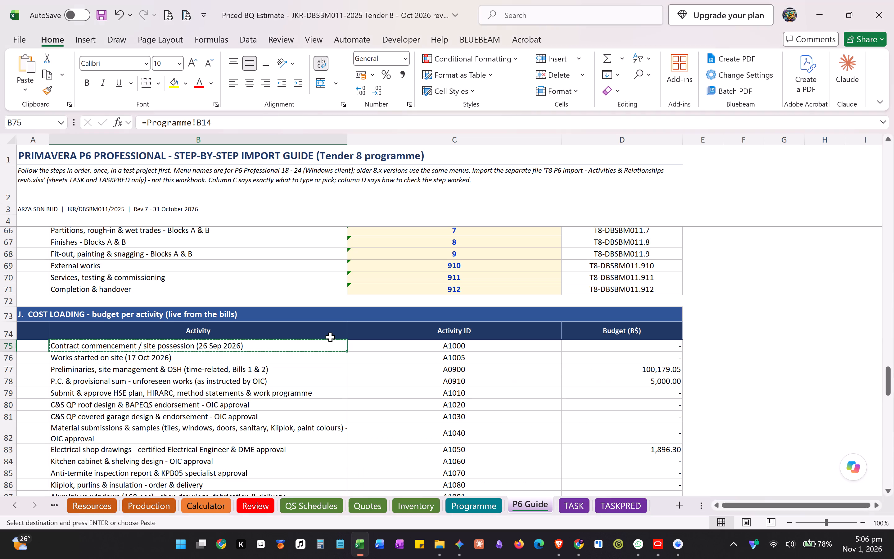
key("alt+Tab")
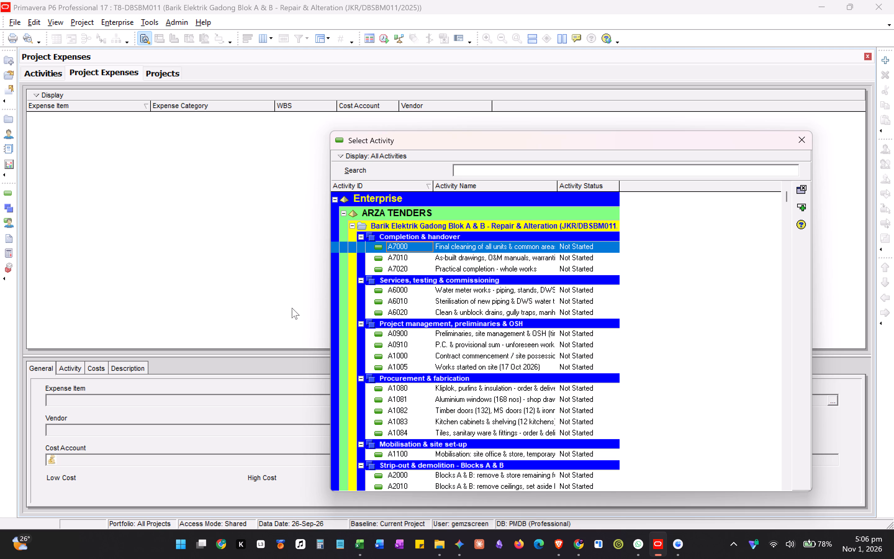
Reposition the Select Activity window higher over the Project Expenses view.
scroll(411, 307, "down", 11)
left_click_drag(546, 144, 550, 20)
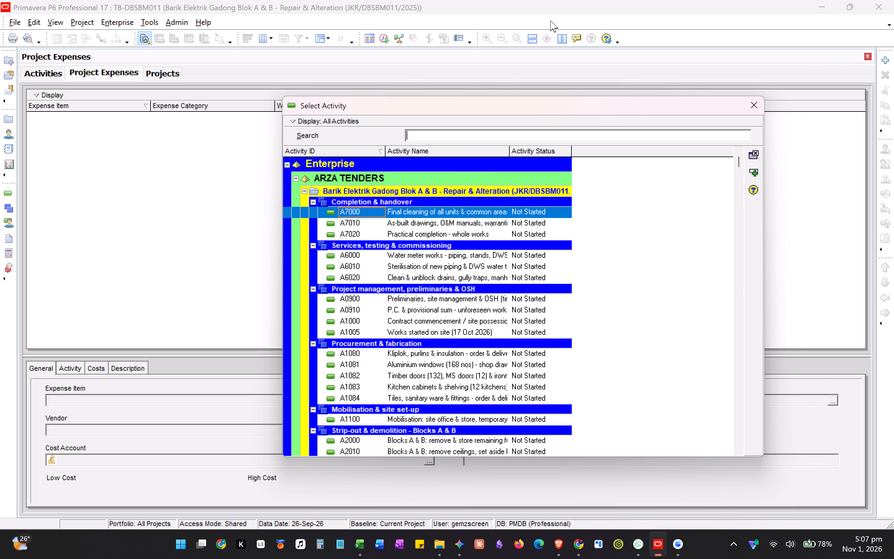
left_click_drag(550, 20, 549, 52)
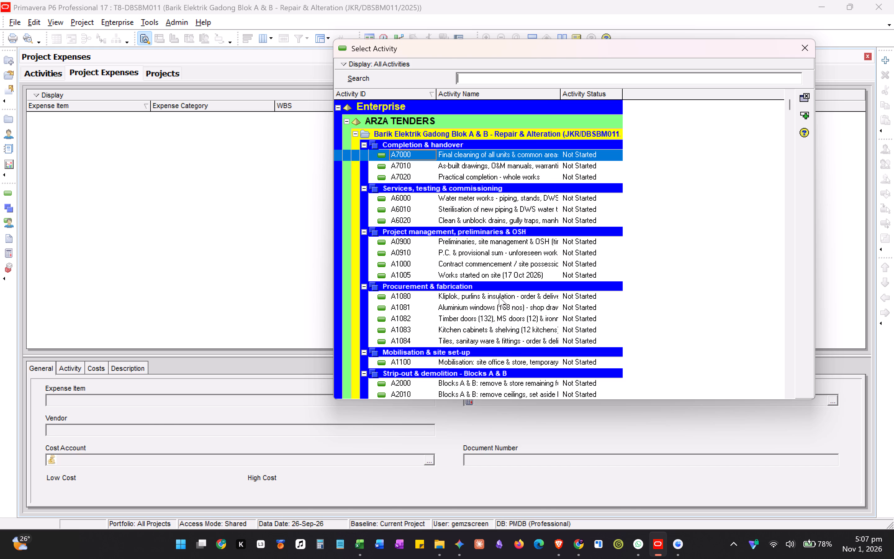
Look through the Select Activity list from Completion & handover down to the Pre-construction submissions, designs & approvals group.
key("alt+Tab")
key("alt+Tab")
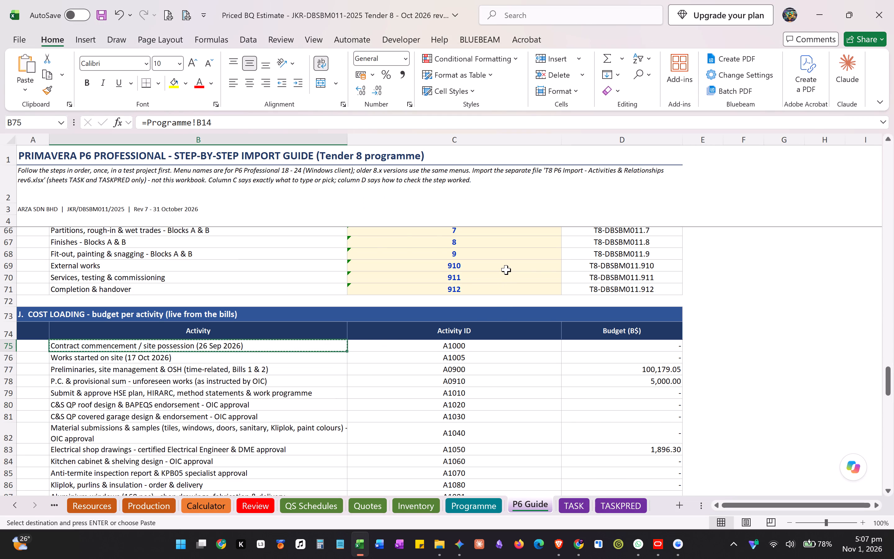
scroll(506, 270, "down", 6)
scroll(625, 252, "down", 5)
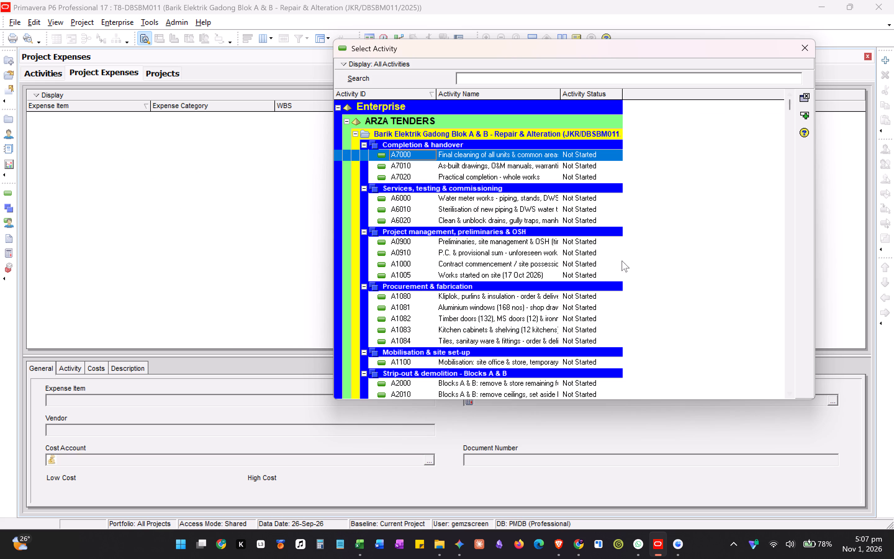
scroll(618, 267, "down", 5)
scroll(520, 328, "down", 5)
scroll(438, 356, "down", 4)
left_click_drag(792, 101, 792, 146)
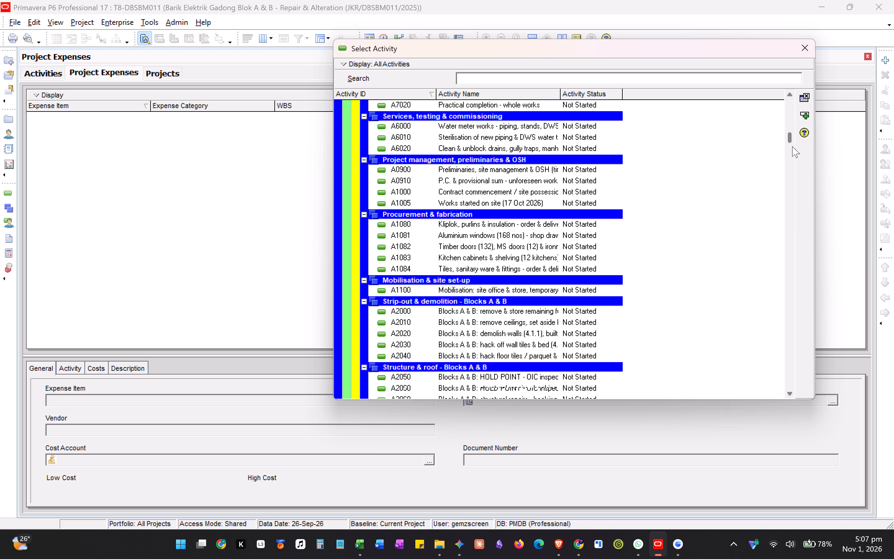
left_click_drag(792, 146, 795, 422)
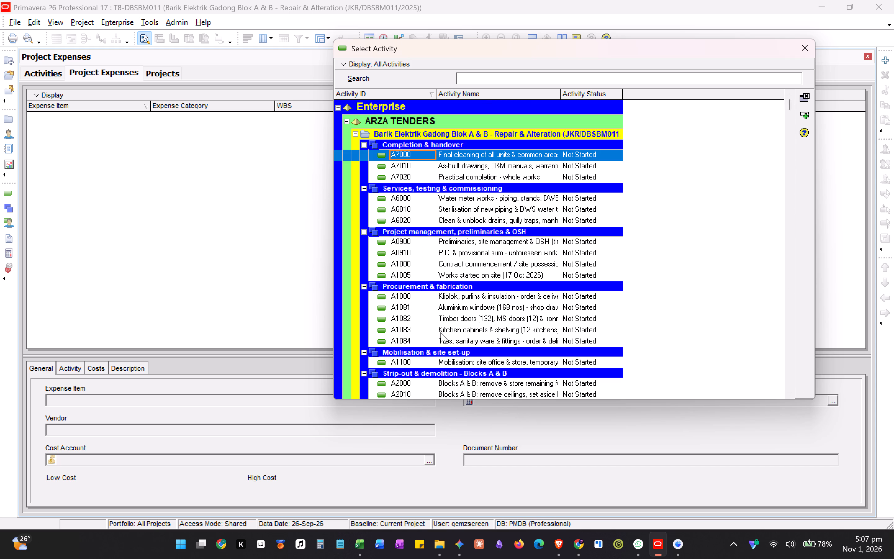
scroll(451, 308, "up", 3)
left_click_drag(789, 107, 795, 348)
left_click_drag(788, 349, 791, 381)
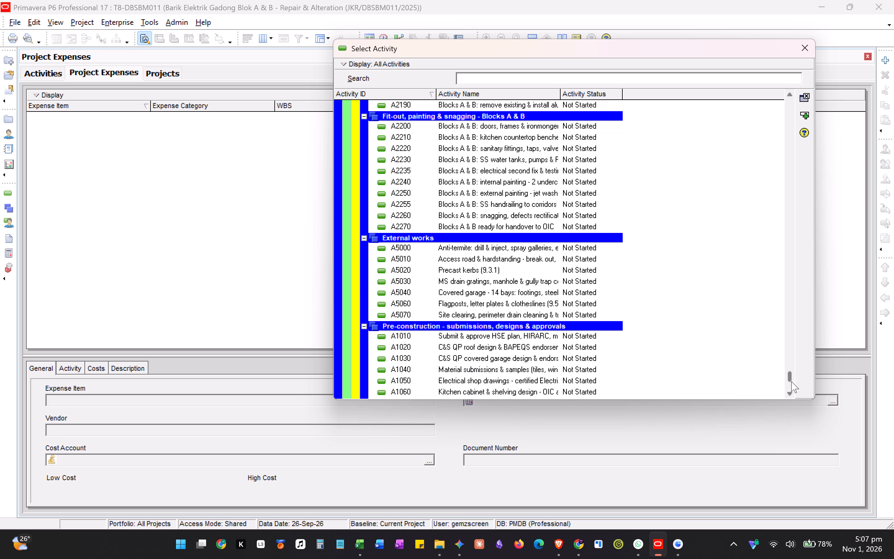
left_click_drag(789, 374, 792, 388)
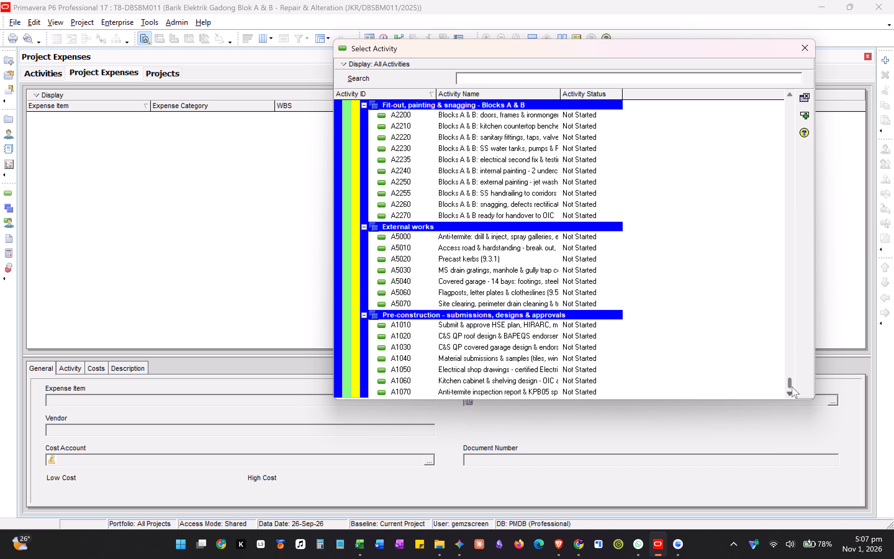
Look over the Select Activity list again between the Procurement & fabrication and Pre-construction groups.
left_click_drag(791, 384, 789, 283)
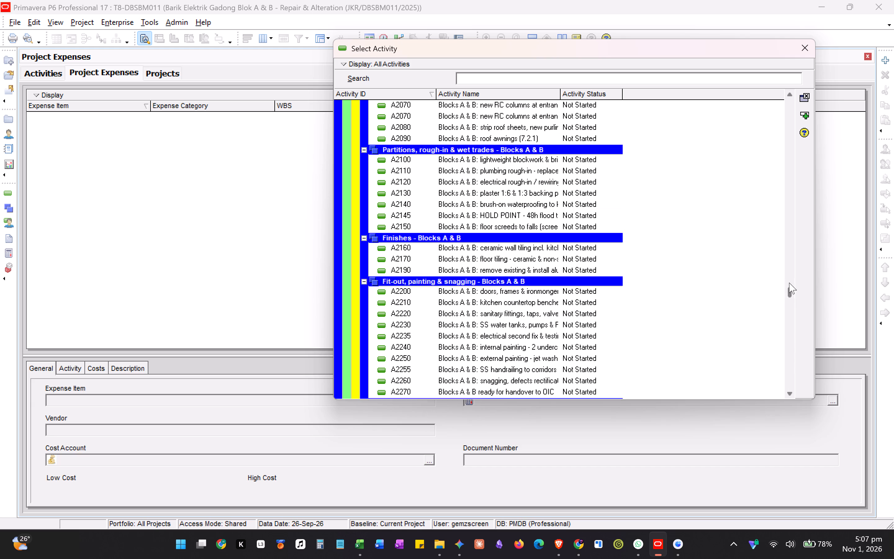
left_click_drag(789, 283, 784, 180)
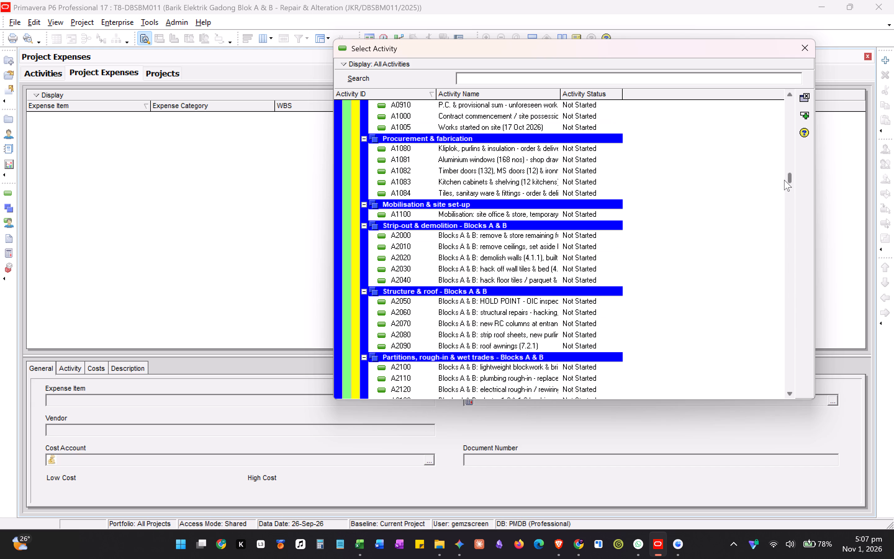
left_click_drag(784, 180, 767, 362)
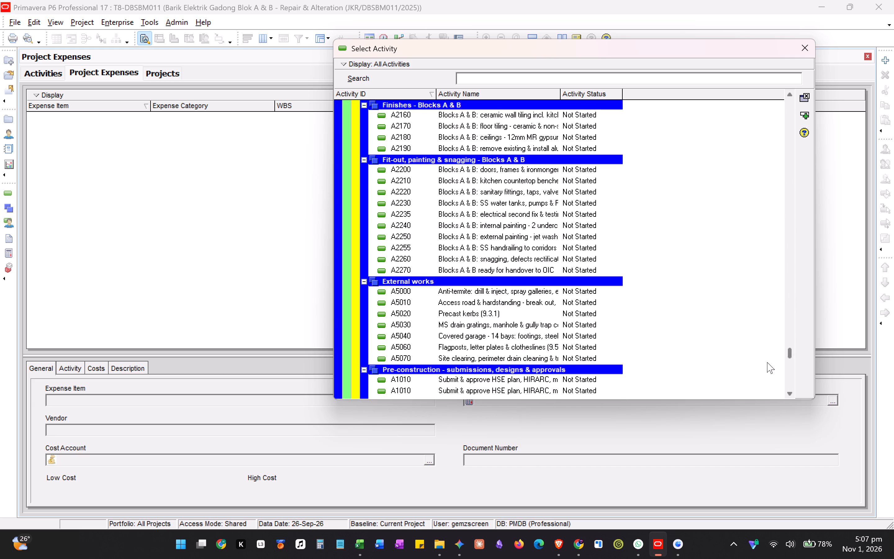
left_click_drag(767, 362, 783, 388)
left_click_drag(790, 382, 790, 399)
left_click(409, 398)
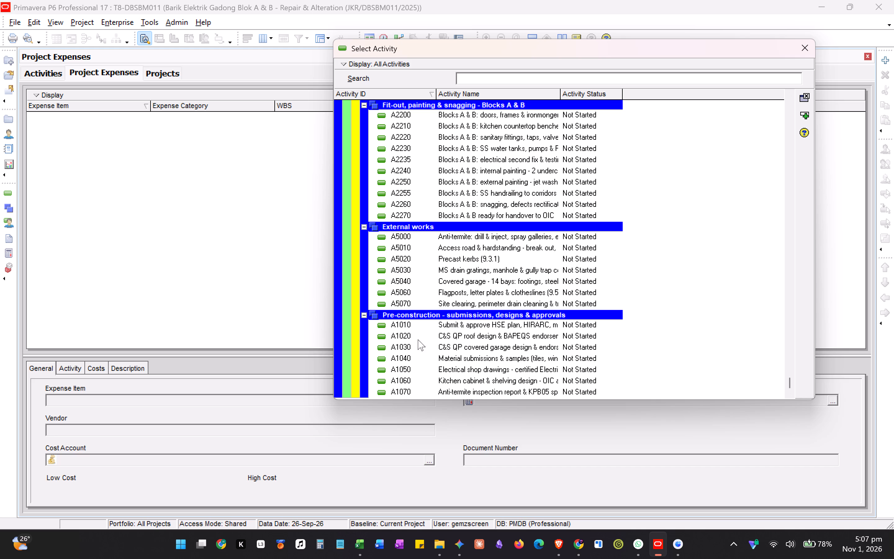
left_click(410, 348)
left_click(412, 289)
left_click(418, 299)
scroll(419, 301, "up", 14)
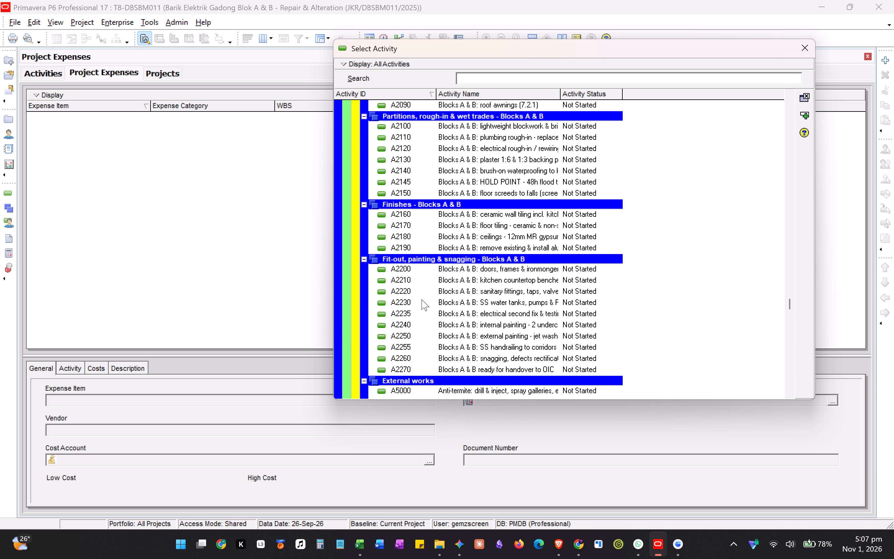
Find the Preliminaries, site management & OSH activity in table J and add a Primavera P6 expense item for activity A0900.
key("alt+Tab")
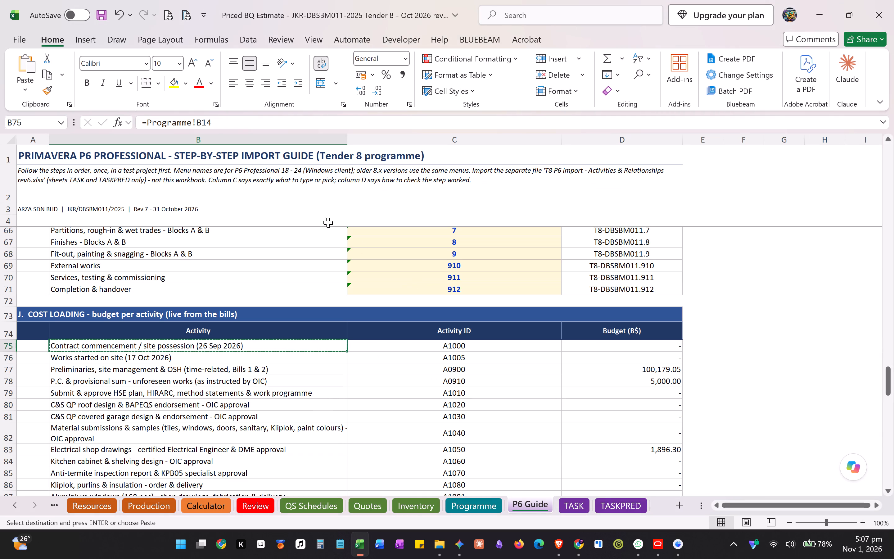
left_click(286, 372)
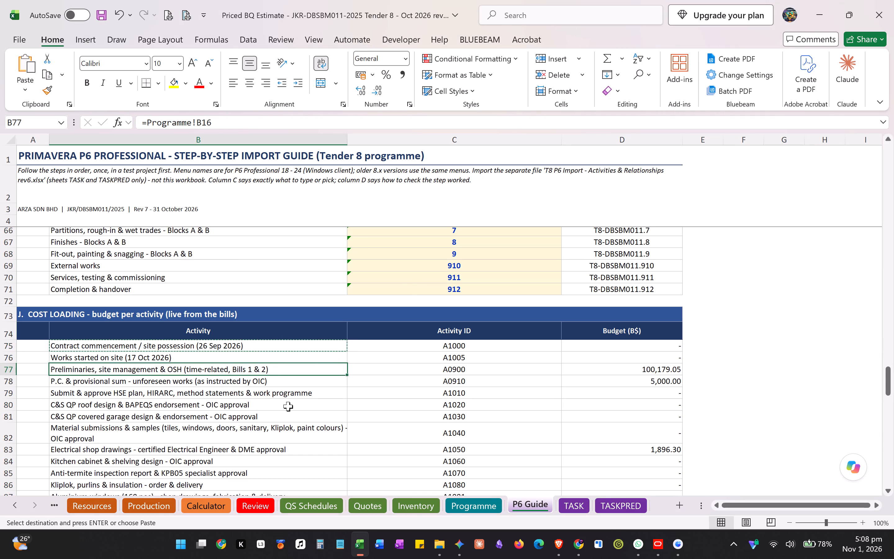
key("ctrl+c")
key("alt+Tab")
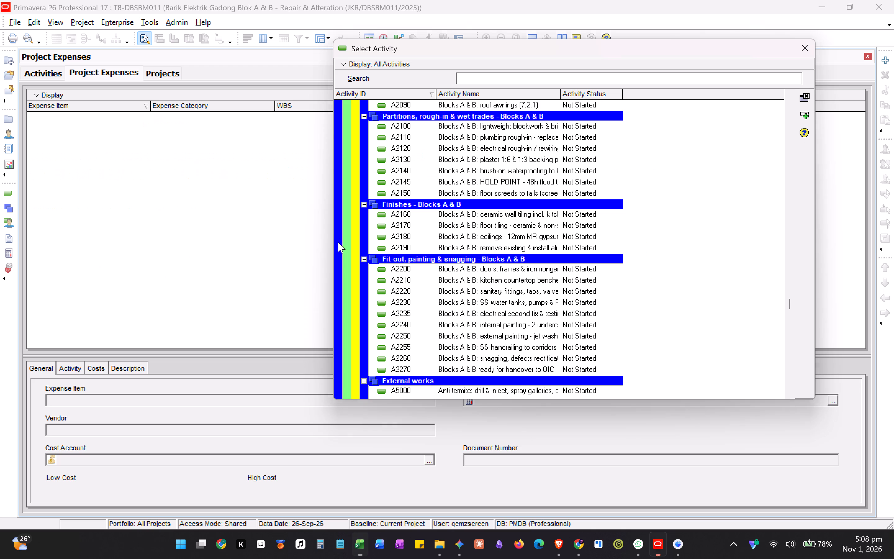
scroll(453, 267, "up", 13)
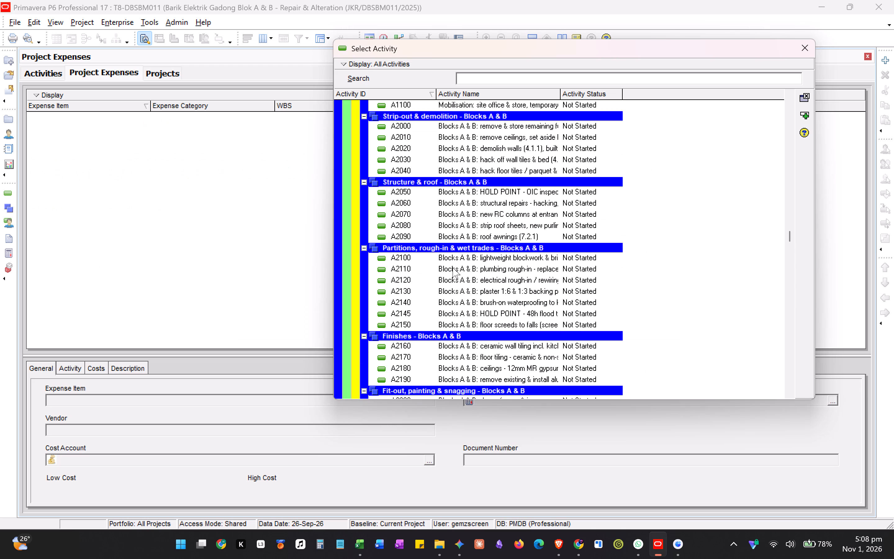
scroll(453, 267, "up", 14)
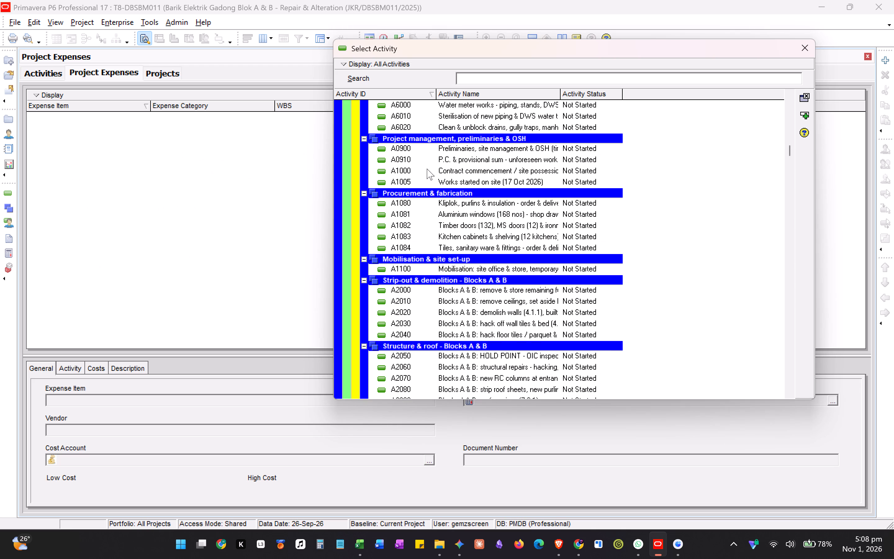
left_click(426, 154)
left_click(404, 166)
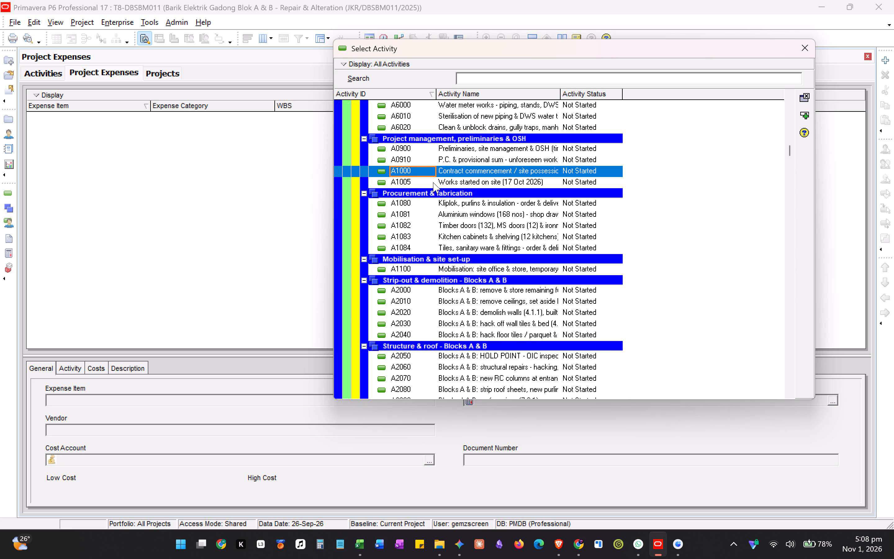
scroll(433, 182, "up", 1)
key("alt+Tab")
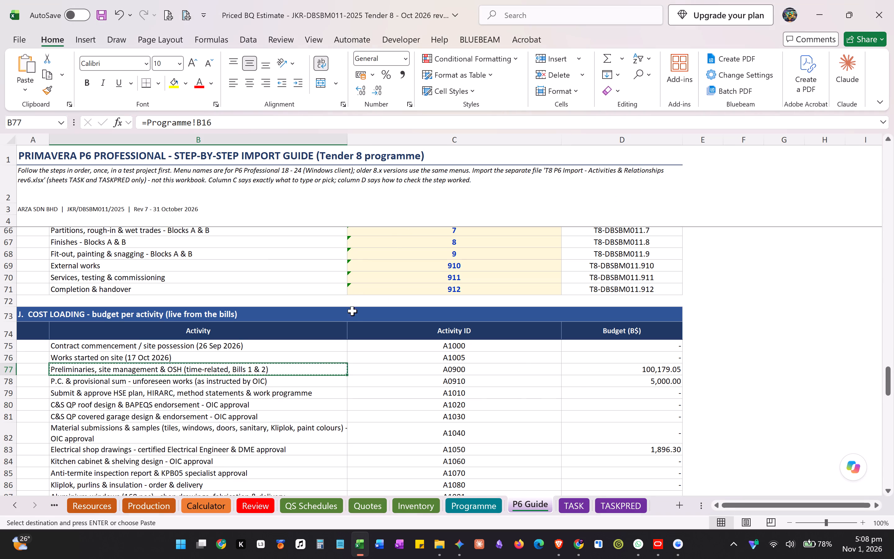
key("alt+Tab")
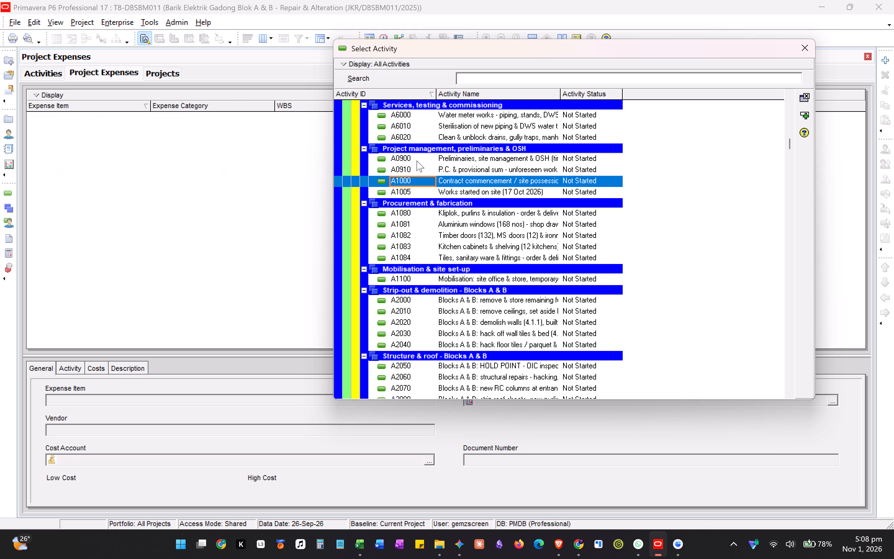
left_click(417, 160)
double_click(421, 161)
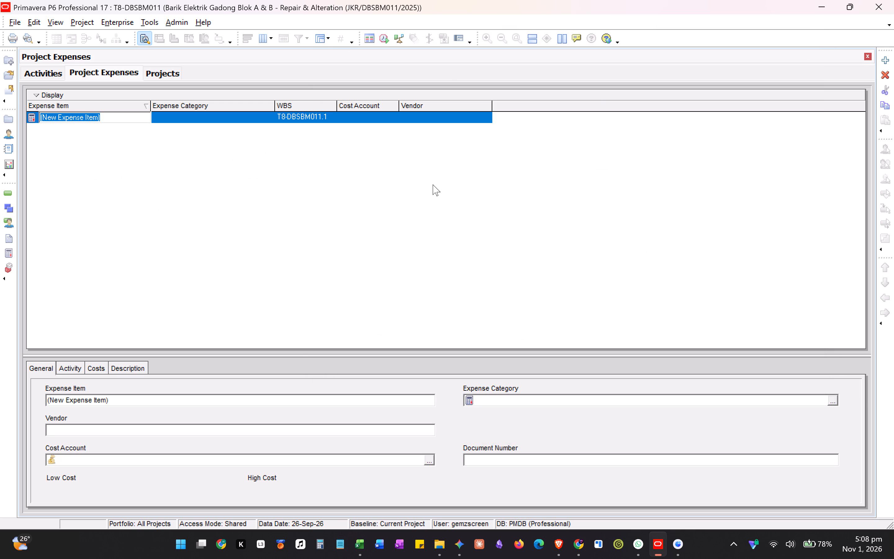
Name the new expense item "Preliminaries, site management & OSH (time-related, Bills 1 & 2)", copied from table J in Excel.
key("alt+Tab")
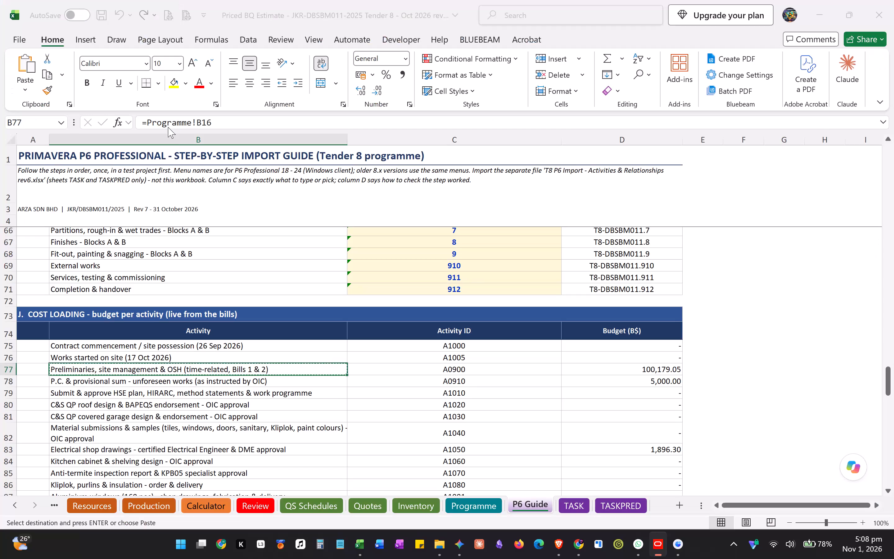
key("ctrl+c")
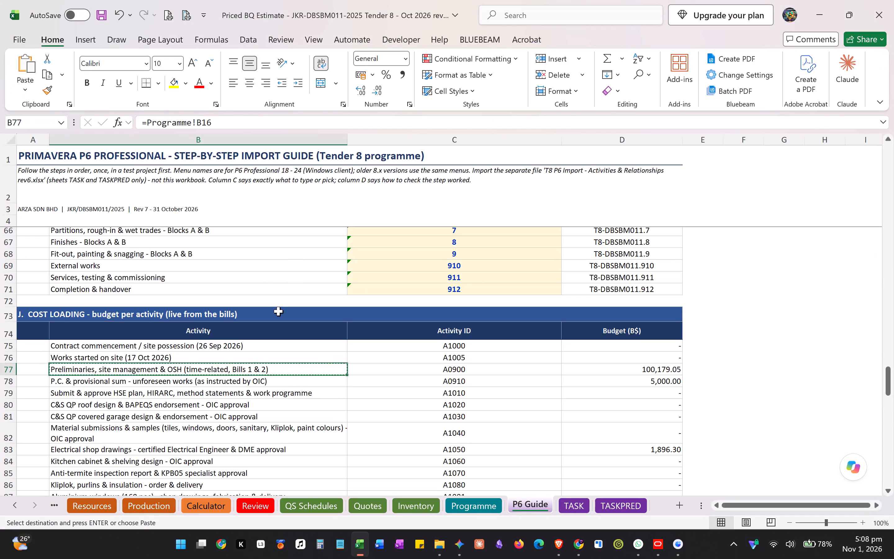
key("alt+Tab")
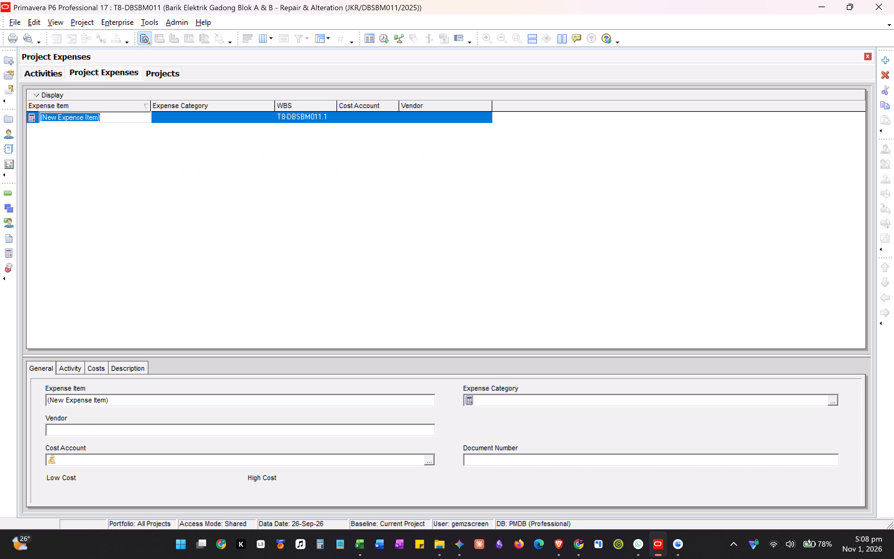
key("ctrl+v")
key("Tab")
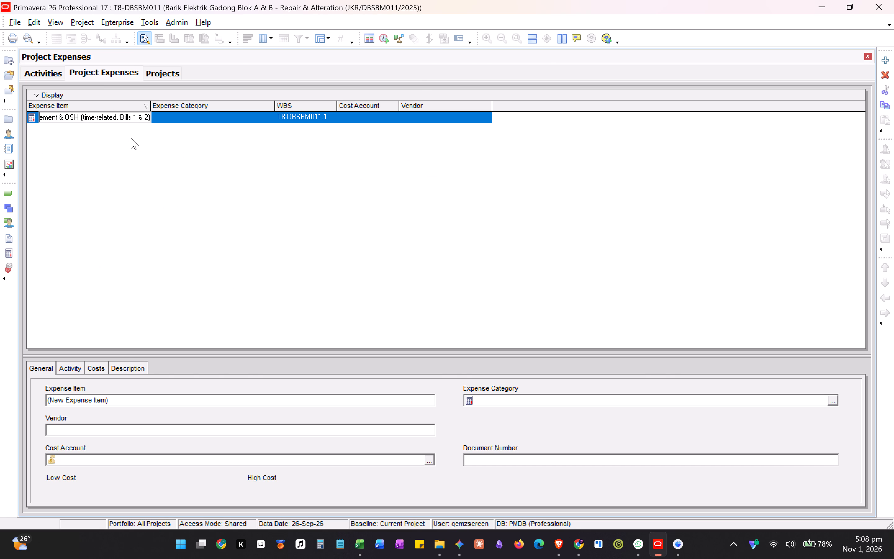
key("alt+Tab")
key("alt+Tab")
Set the Preliminaries expense item's category to Administration and sort the expenses by WBS.
double_click(215, 115)
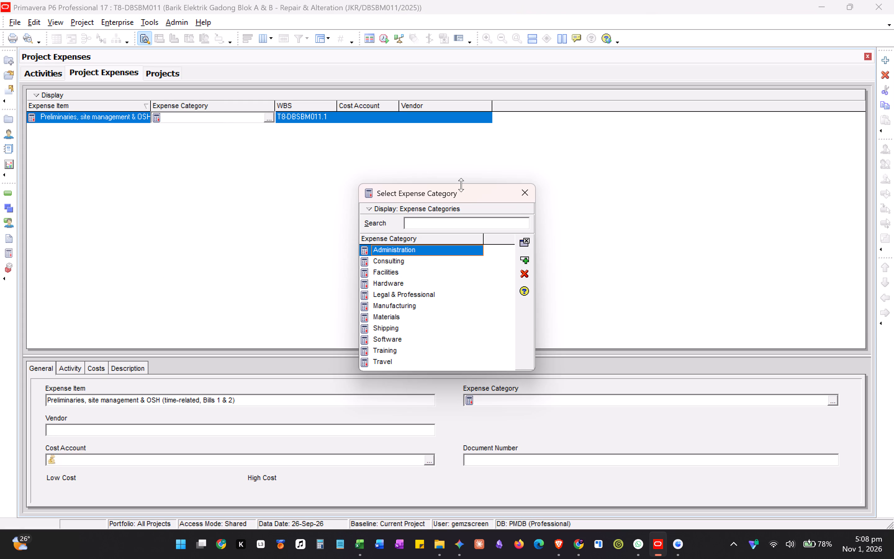
key("alt+Tab")
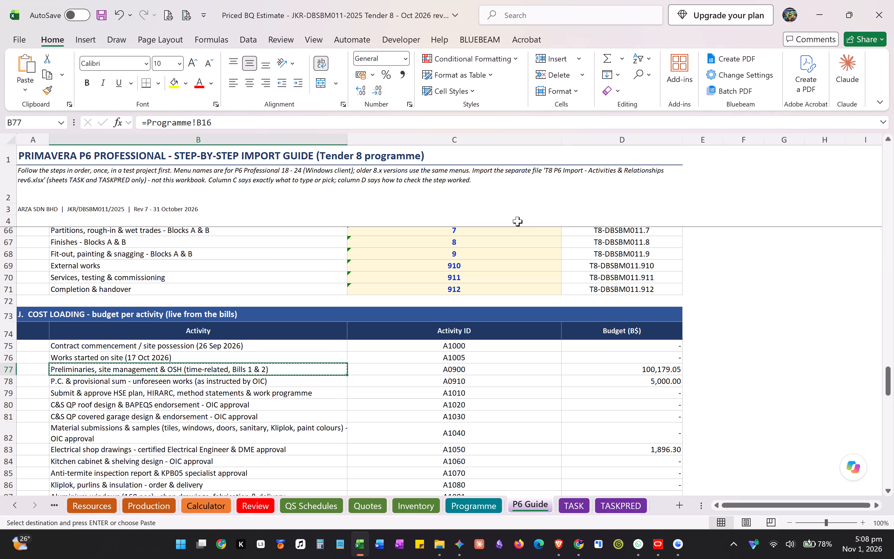
key("alt+Tab")
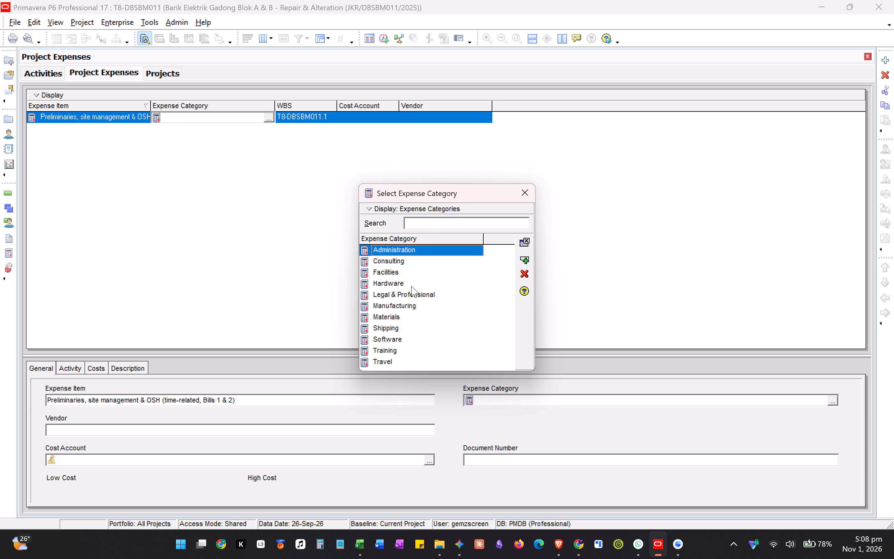
left_click(421, 250)
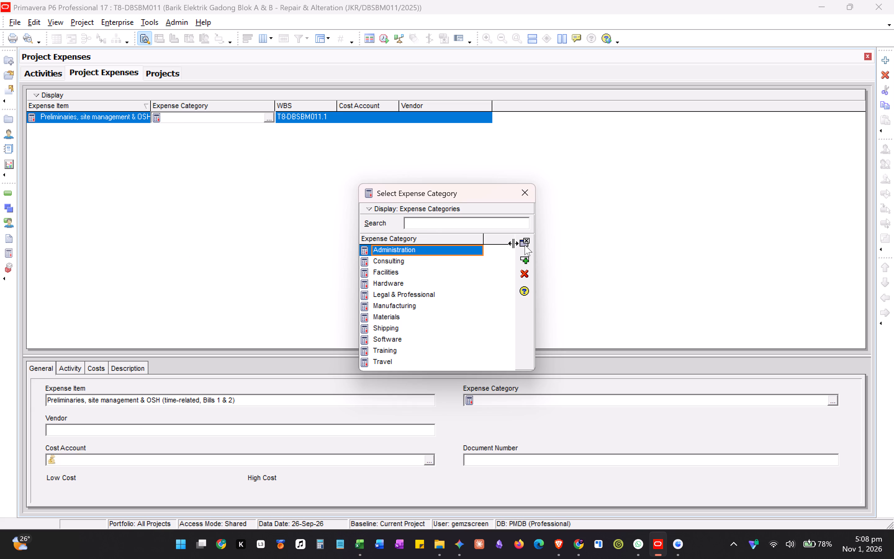
left_click(525, 245)
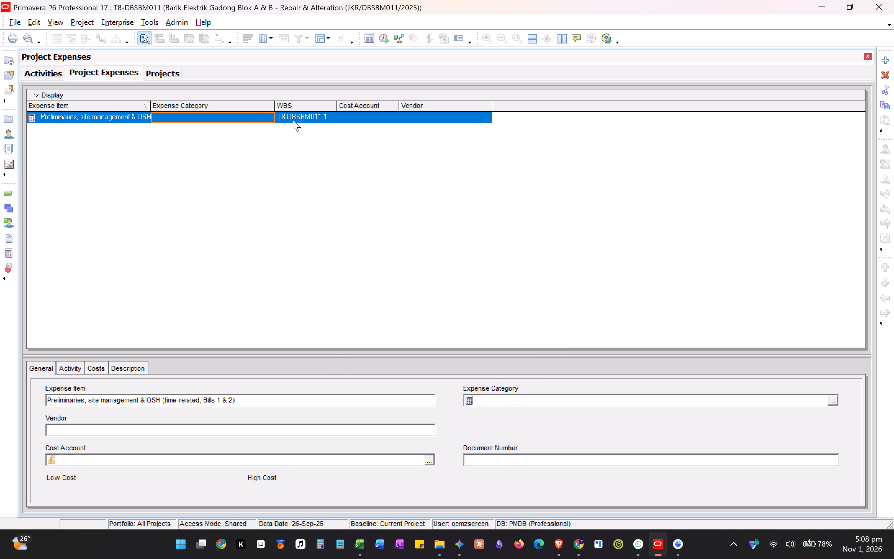
double_click(163, 118)
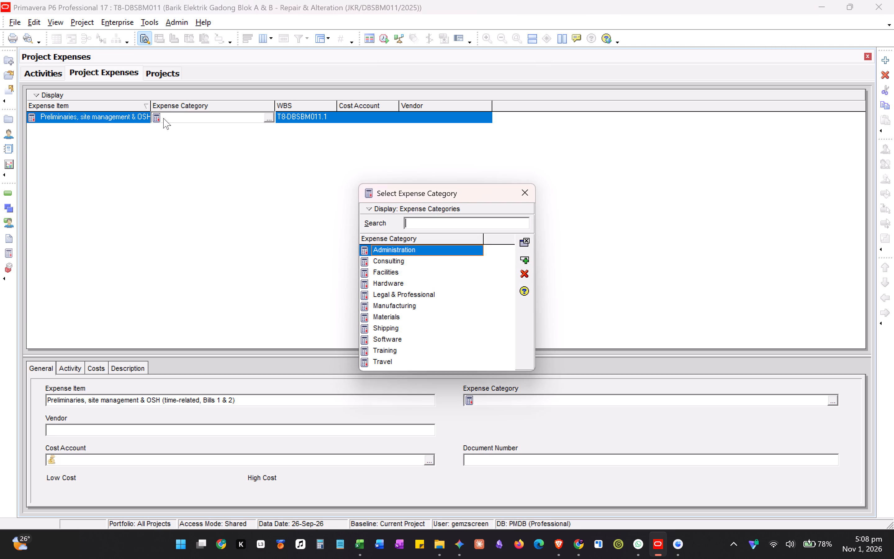
double_click(402, 255)
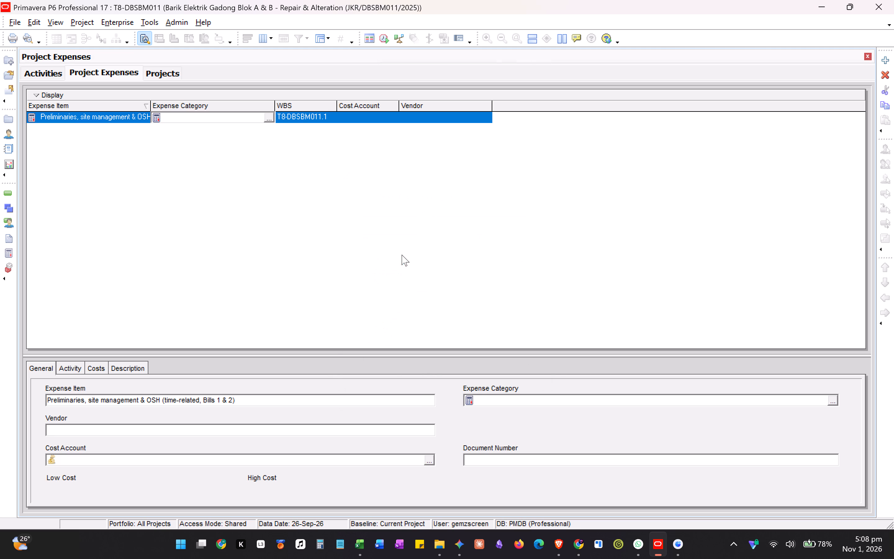
left_click(298, 108)
left_click(301, 122)
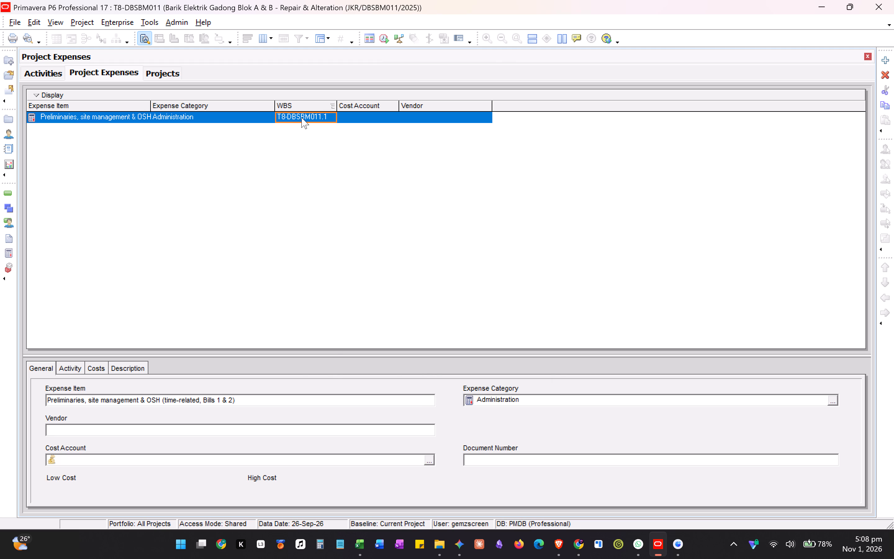
Copy the A0900 budget of 100,179.05 from table J in Excel and return to the project expenses in Primavera P6.
key("alt+Tab")
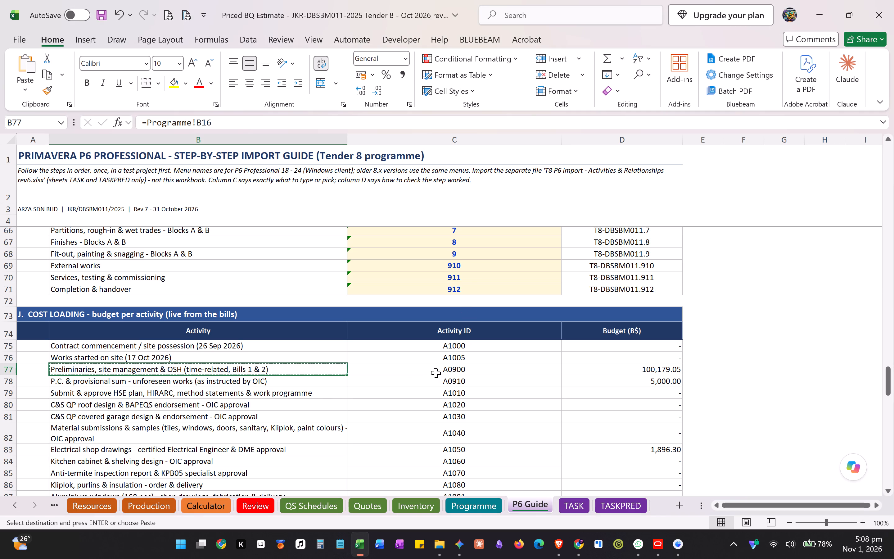
left_click(394, 369)
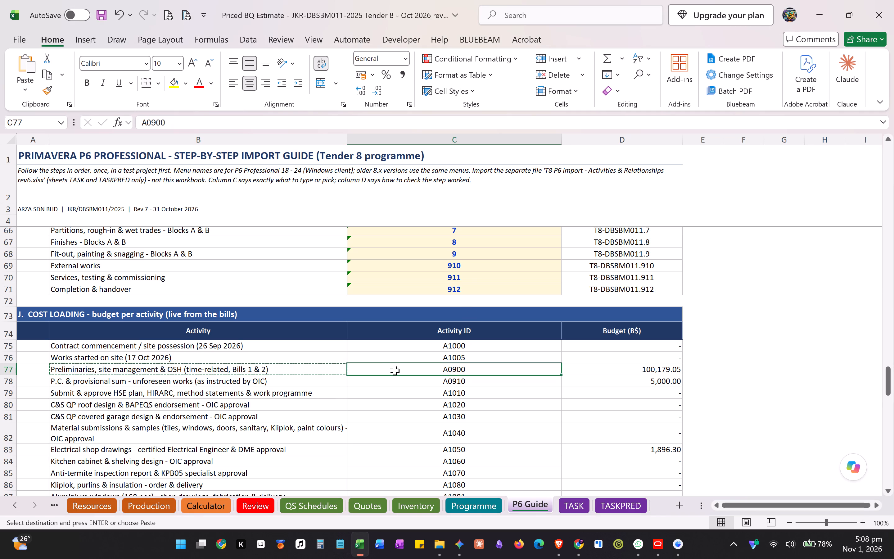
right_click(395, 370)
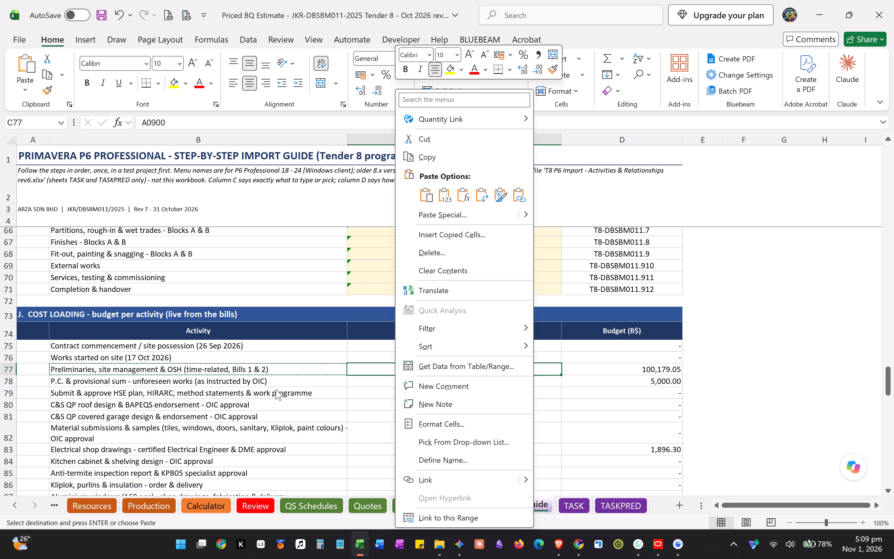
left_click(276, 397)
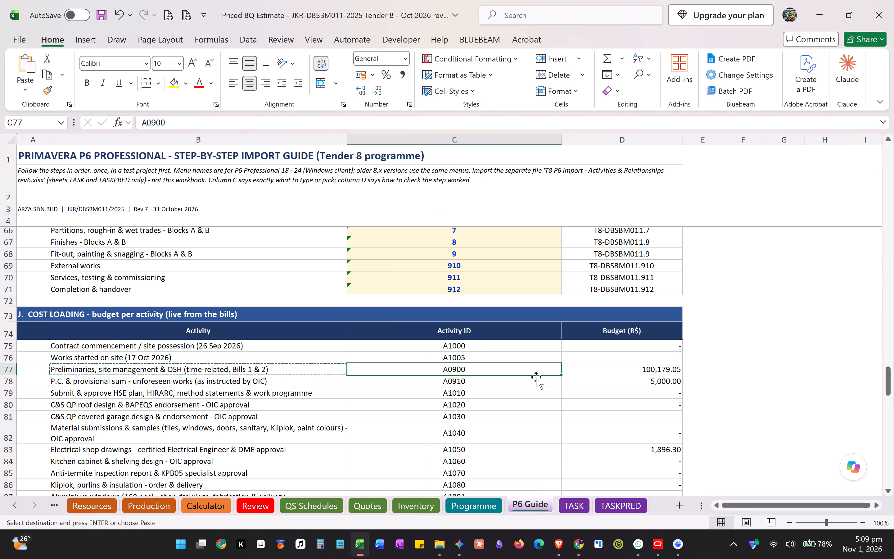
left_click(585, 373)
key("ctrl+c")
key("alt+Tab")
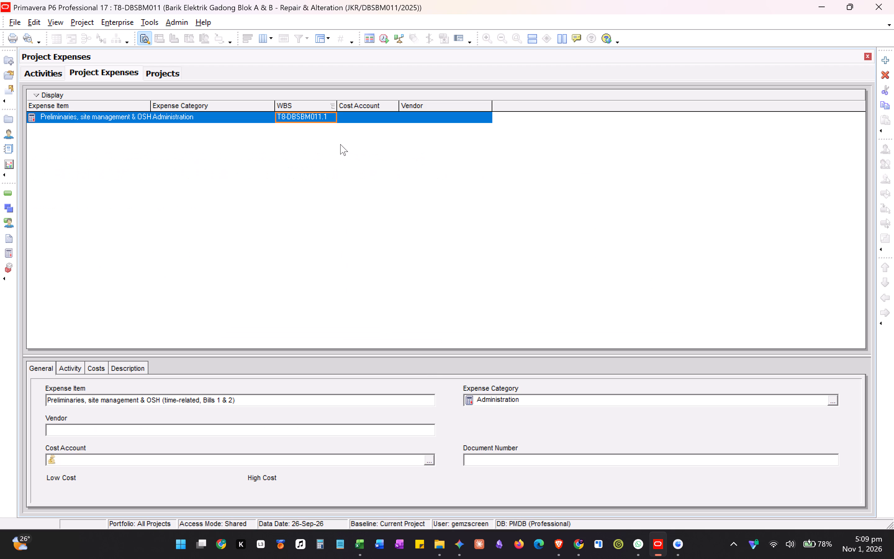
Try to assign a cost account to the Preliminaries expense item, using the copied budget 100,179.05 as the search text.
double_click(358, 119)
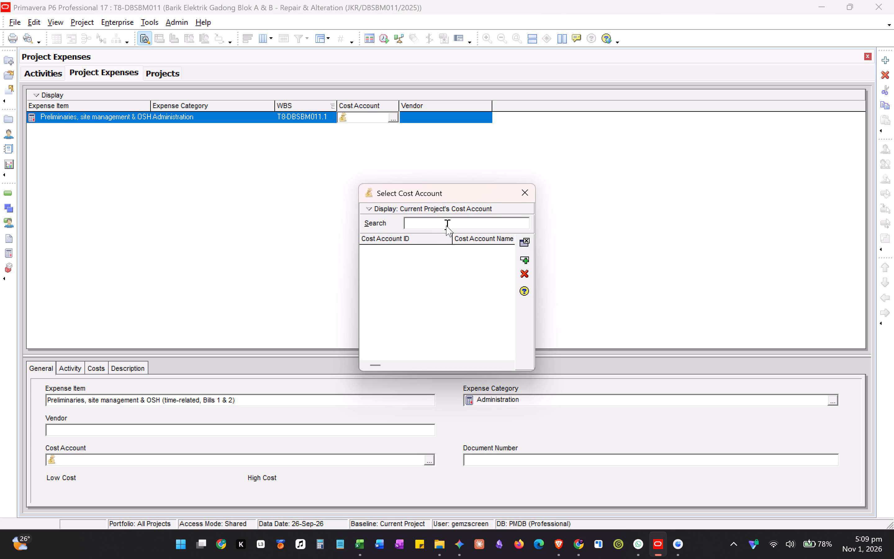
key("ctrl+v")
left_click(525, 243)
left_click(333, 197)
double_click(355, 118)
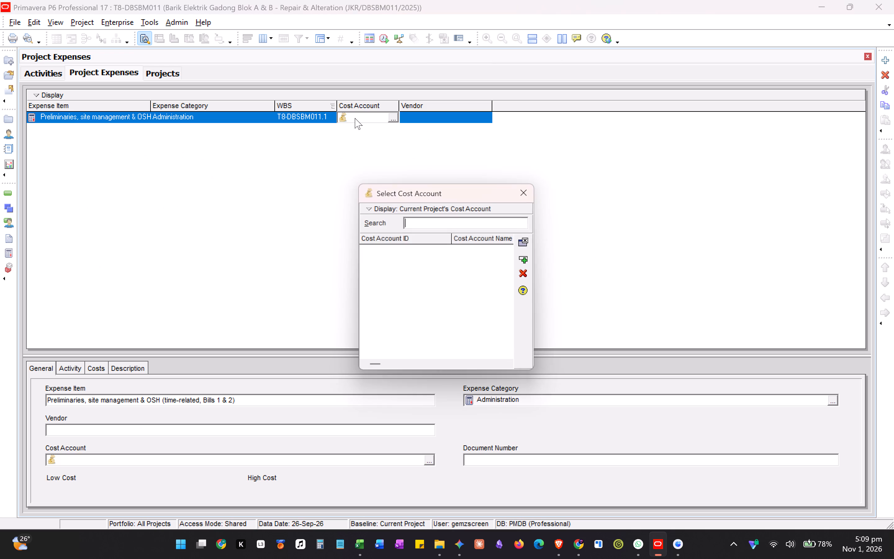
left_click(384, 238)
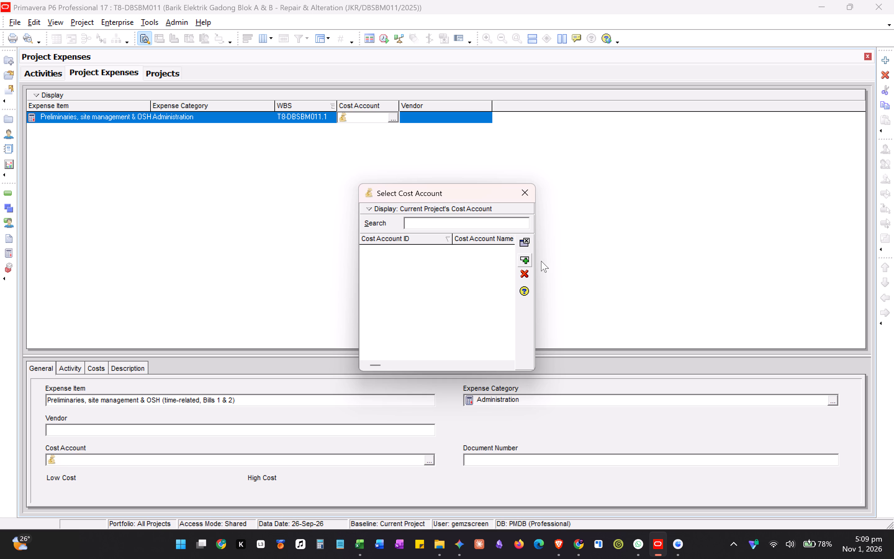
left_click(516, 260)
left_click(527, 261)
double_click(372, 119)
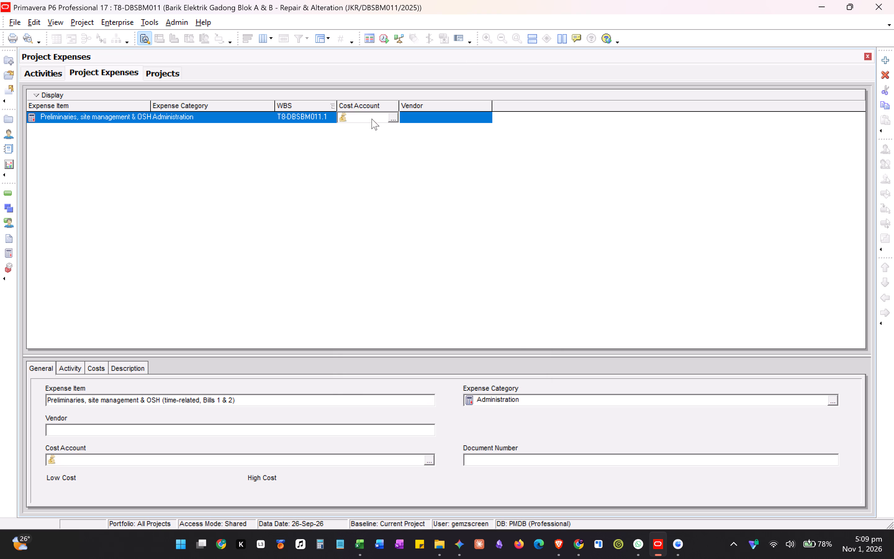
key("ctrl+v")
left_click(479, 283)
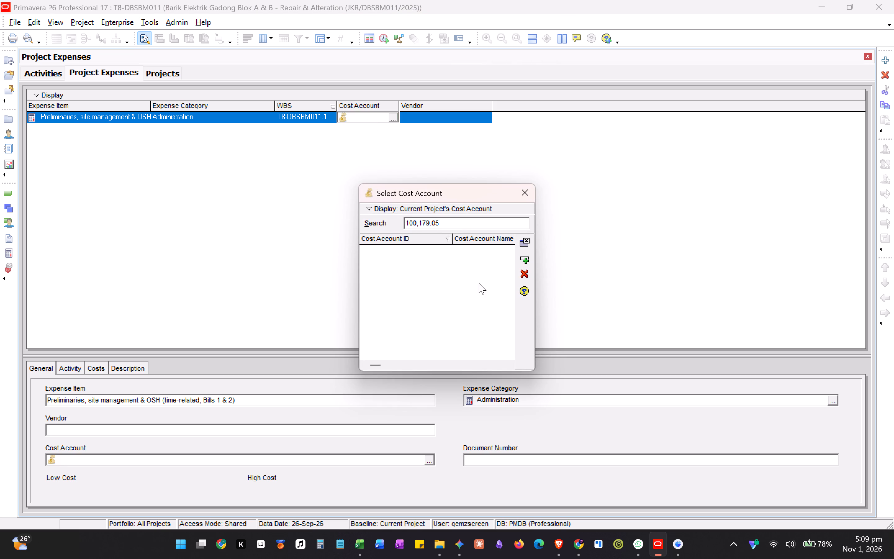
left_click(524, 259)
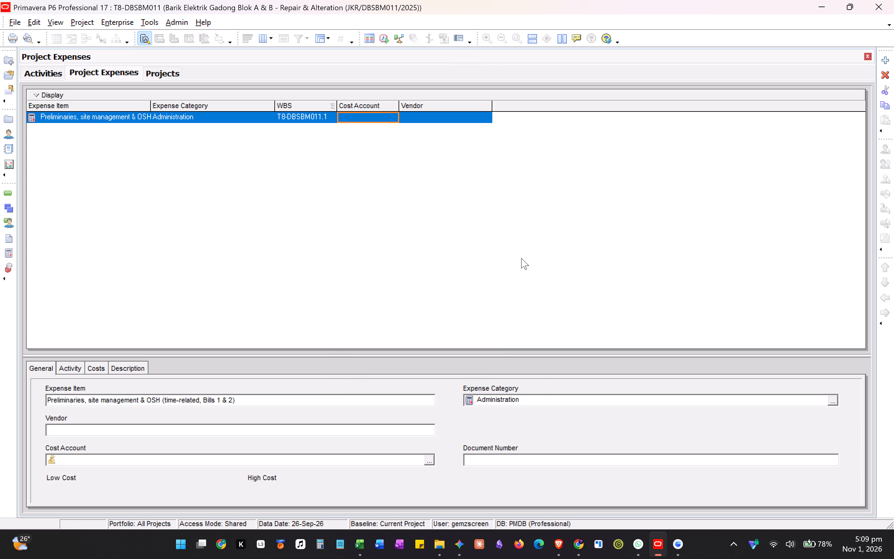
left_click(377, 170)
Widen the Expense Item column in the project expenses table.
left_click(391, 130)
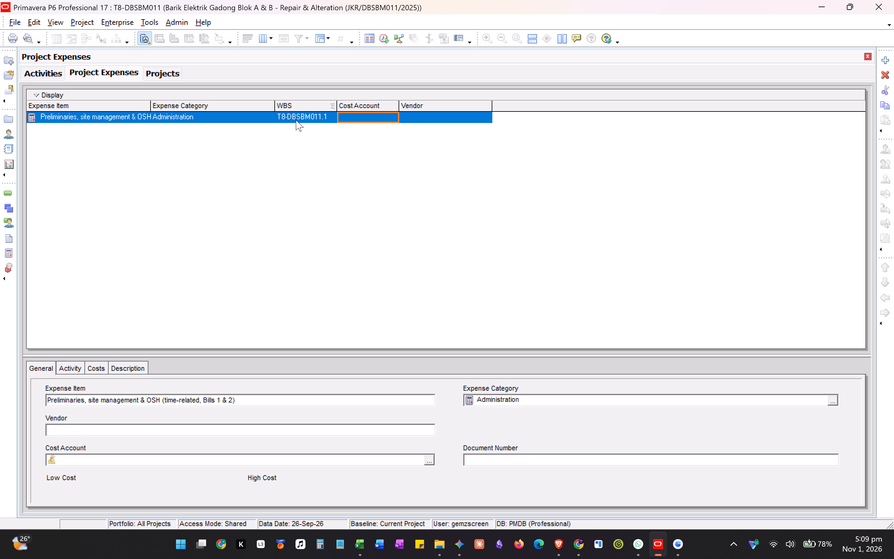
left_click(296, 115)
left_click(236, 114)
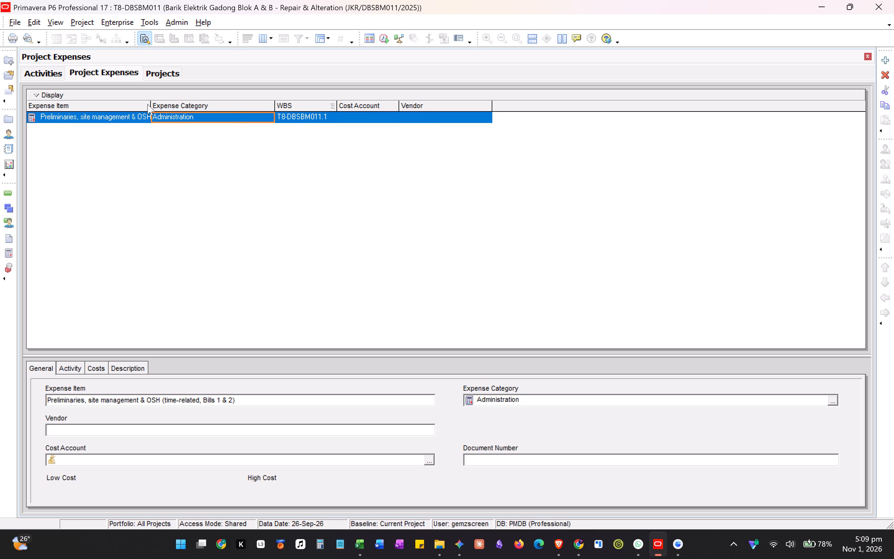
left_click_drag(151, 101, 211, 106)
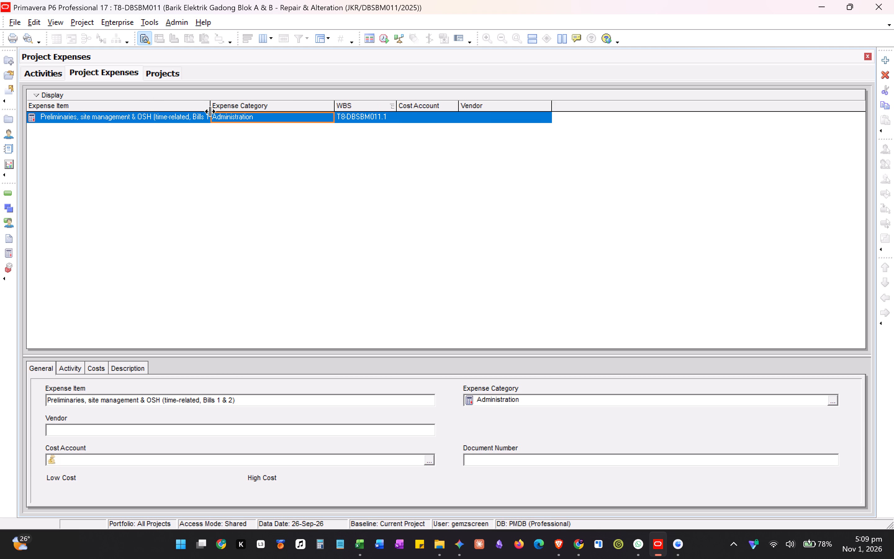
right_click(210, 111)
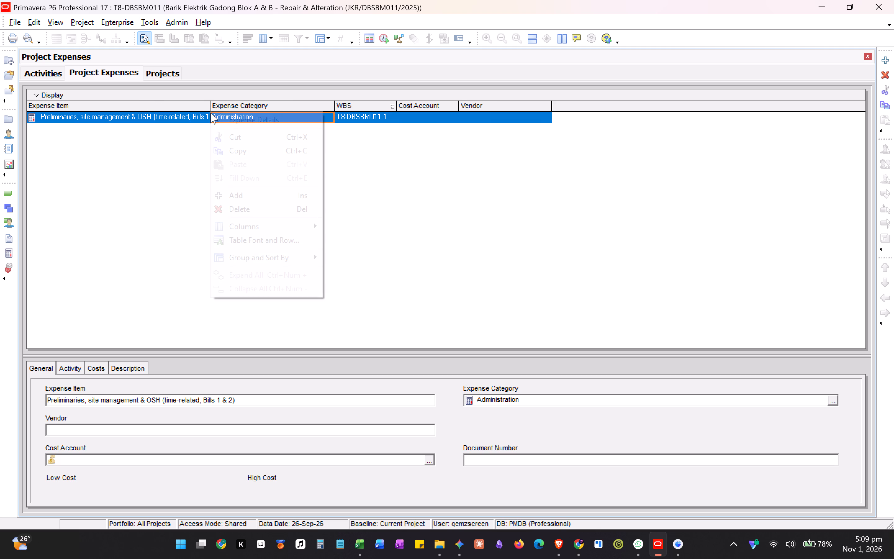
left_click(349, 216)
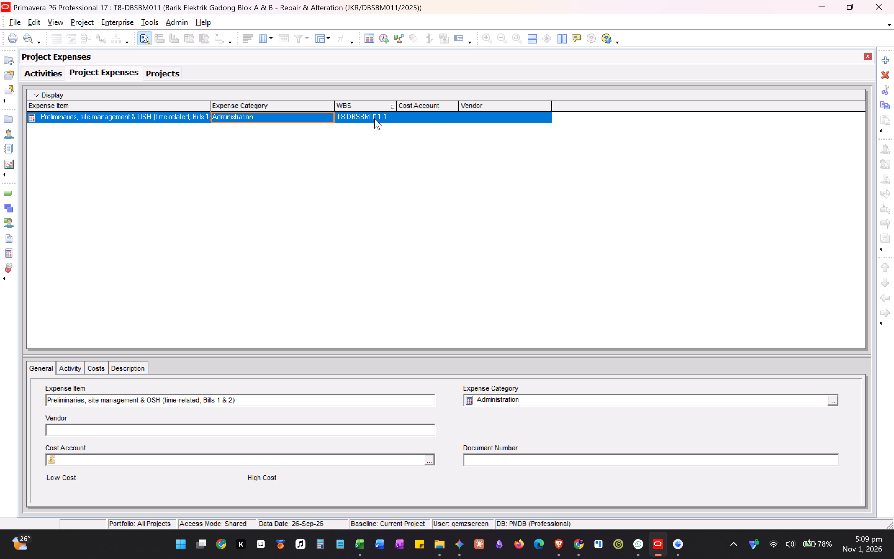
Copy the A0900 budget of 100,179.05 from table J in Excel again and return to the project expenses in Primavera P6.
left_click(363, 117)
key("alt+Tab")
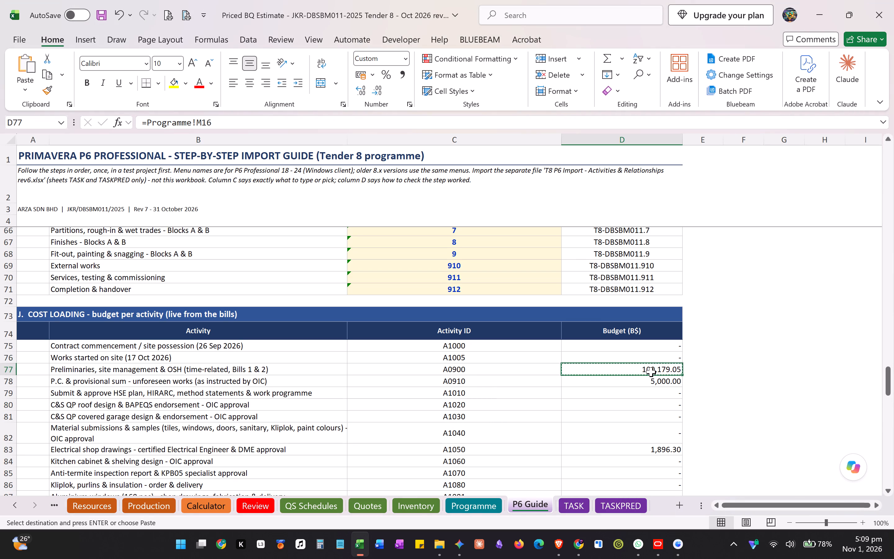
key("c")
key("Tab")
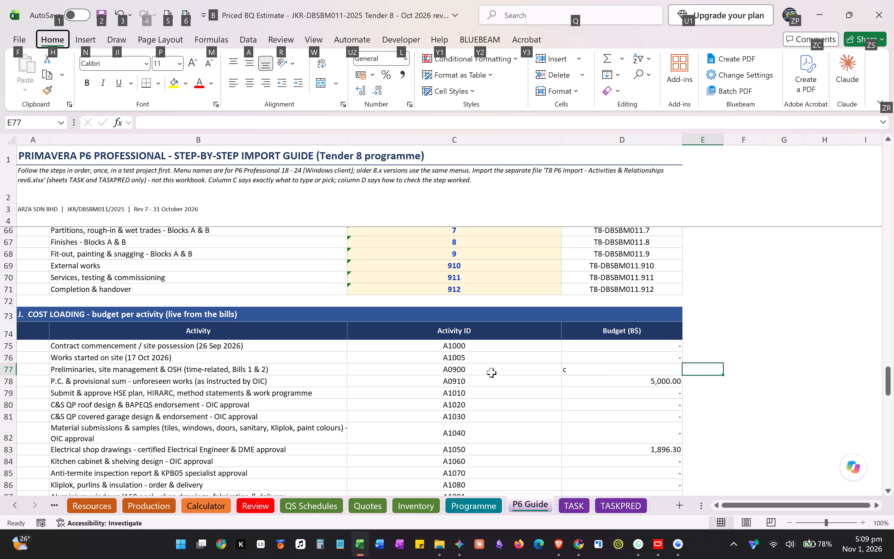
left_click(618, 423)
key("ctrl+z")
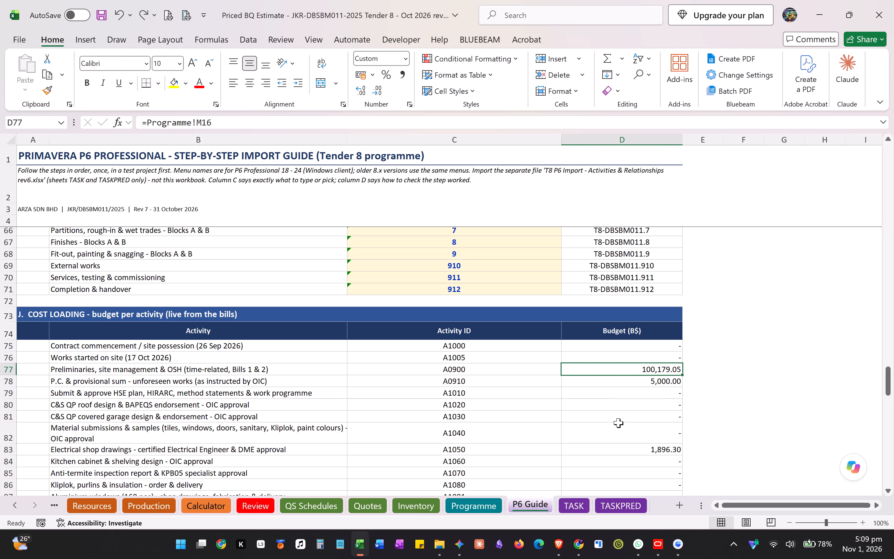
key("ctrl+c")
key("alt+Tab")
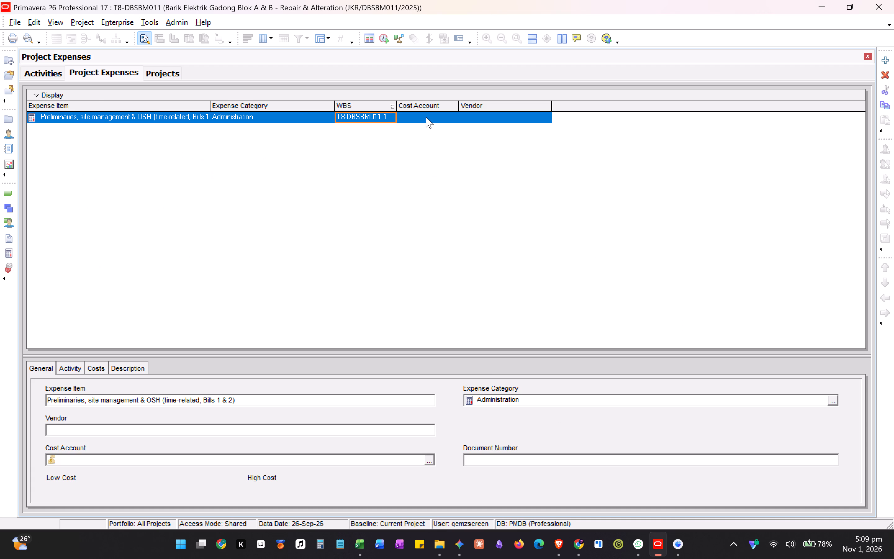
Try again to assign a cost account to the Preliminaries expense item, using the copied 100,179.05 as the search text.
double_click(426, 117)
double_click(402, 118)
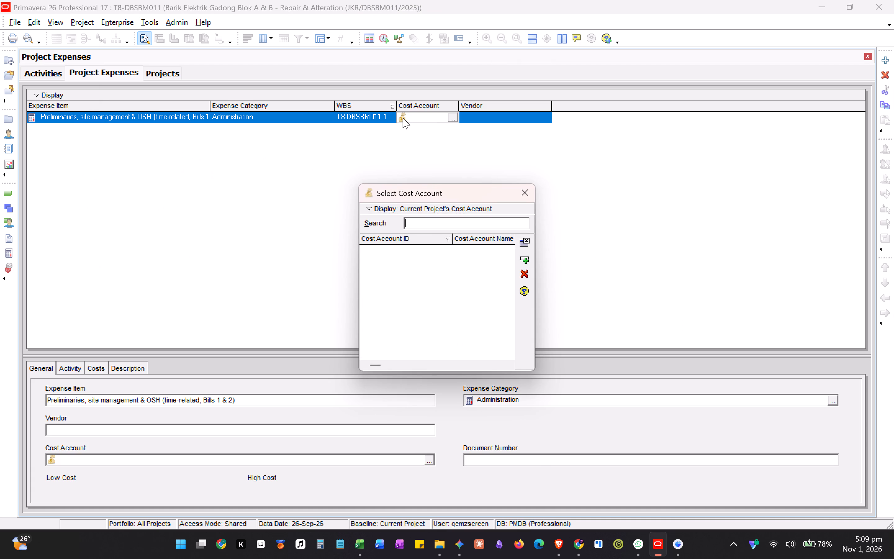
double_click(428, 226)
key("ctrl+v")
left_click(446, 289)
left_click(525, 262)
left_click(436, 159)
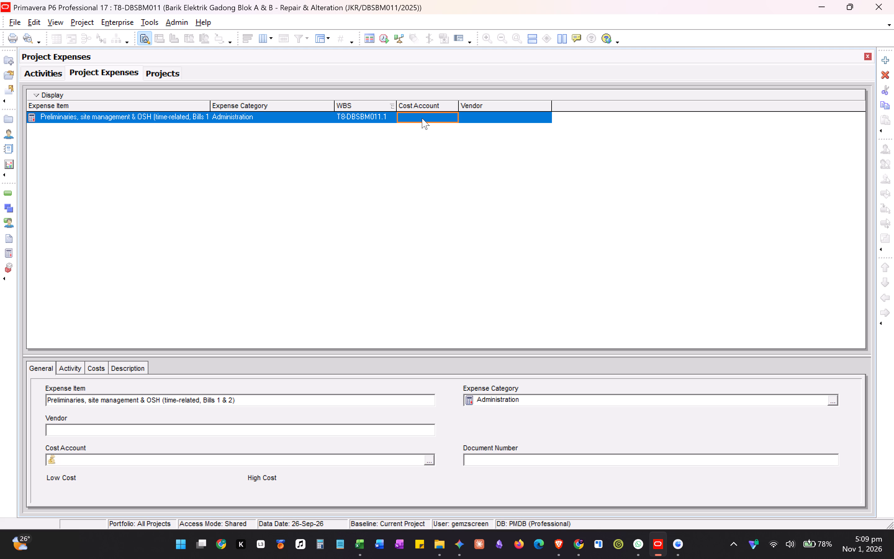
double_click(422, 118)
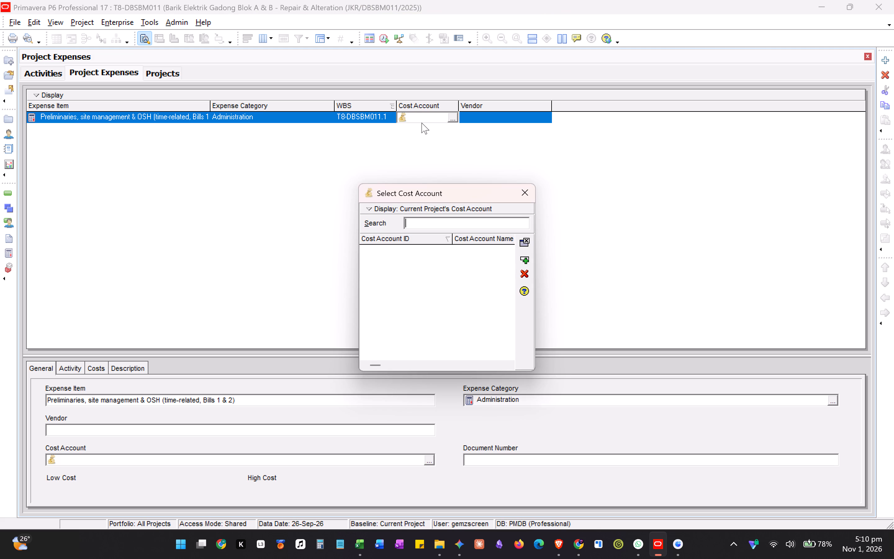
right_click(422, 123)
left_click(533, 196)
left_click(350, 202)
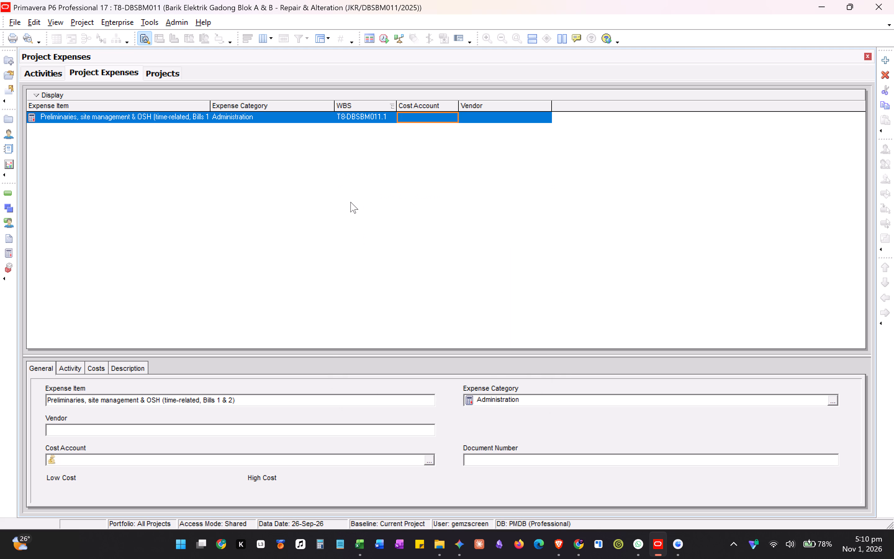
Show the project's activities as an activity network and widen the WBS pane to fit the full WBS names.
left_click(36, 69)
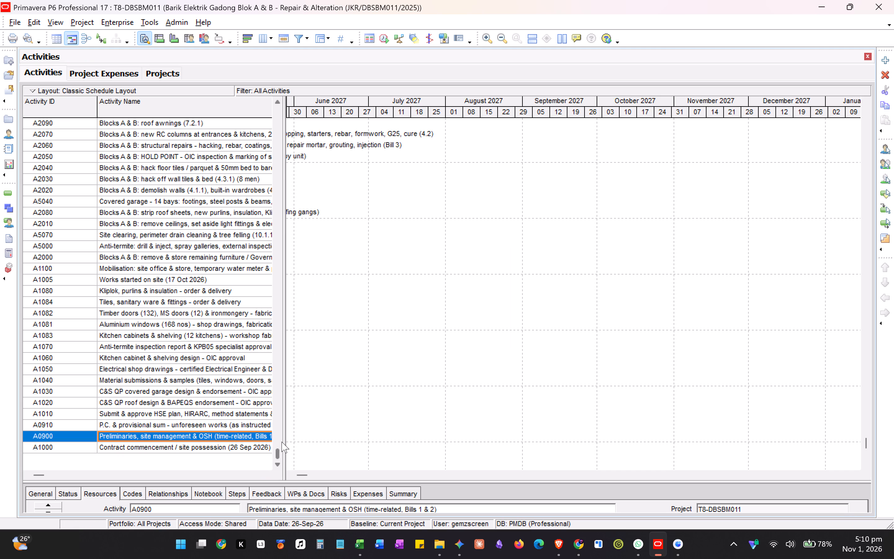
left_click_drag(278, 459, 270, 131)
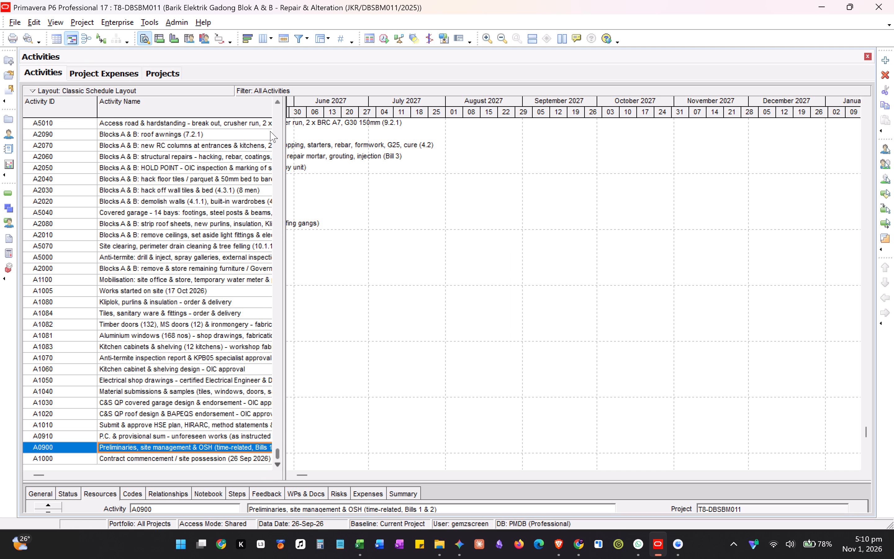
left_click_drag(270, 131, 269, 110)
left_click(71, 41)
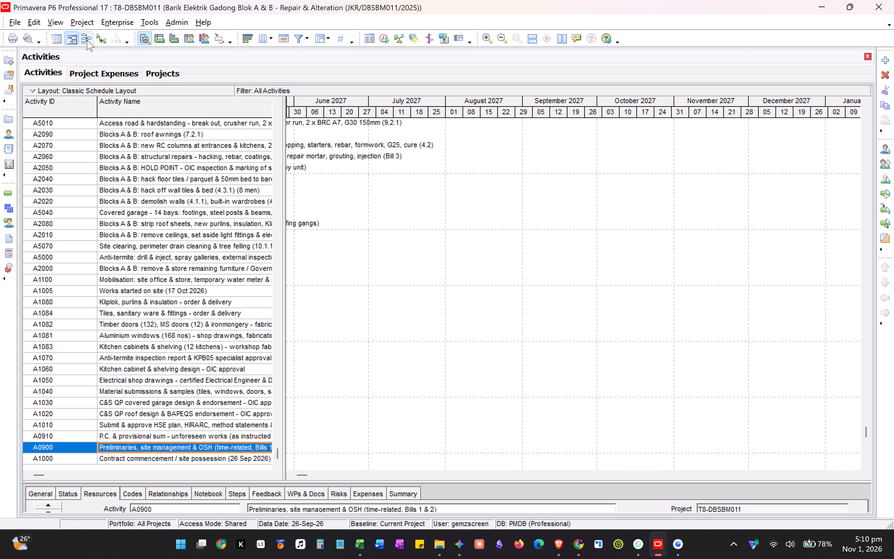
left_click(87, 40)
left_click(99, 39)
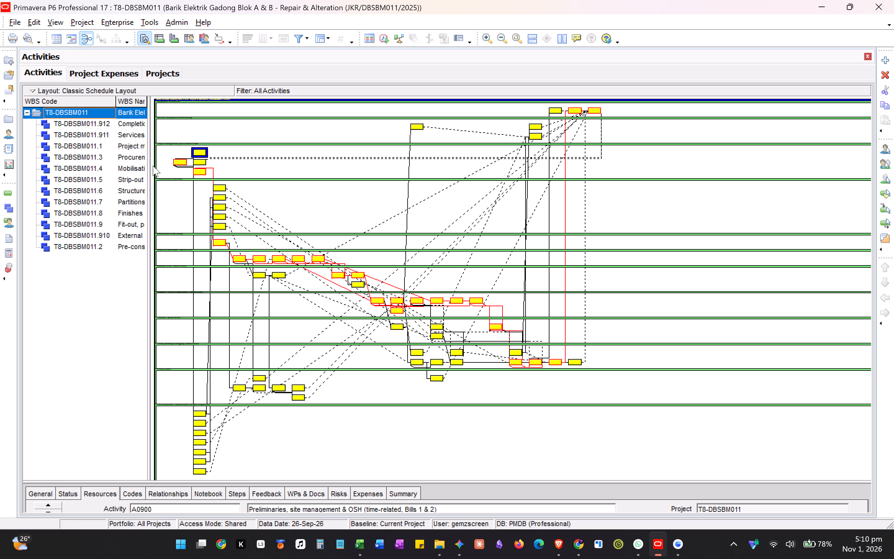
left_click_drag(148, 162, 234, 175)
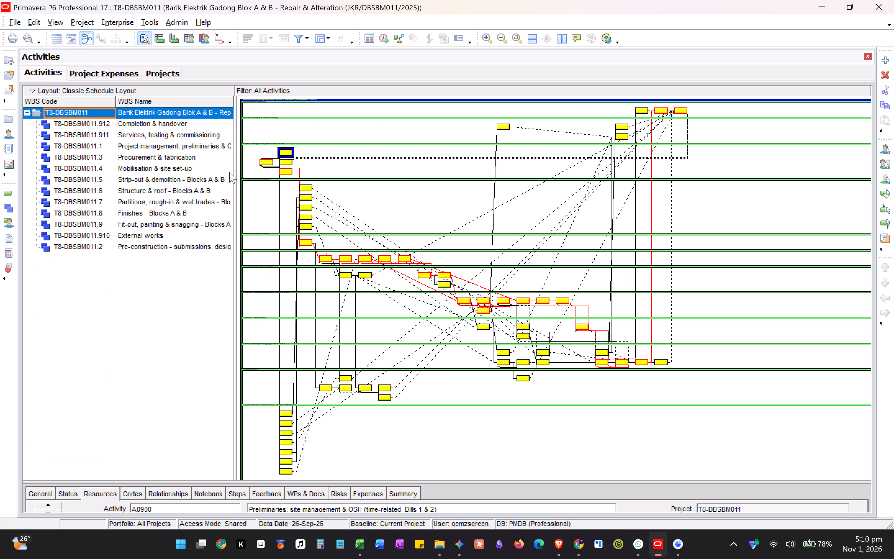
left_click(237, 167)
left_click_drag(235, 166, 284, 170)
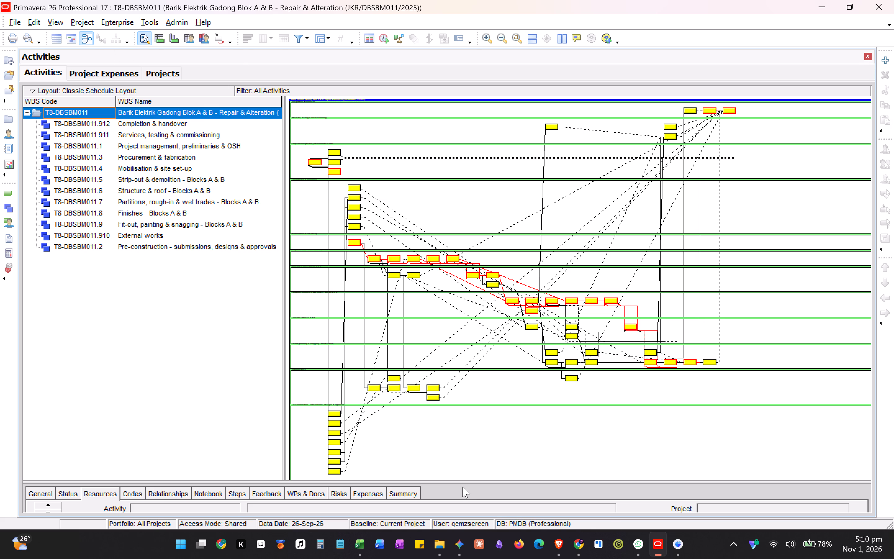
Shrink the activity details pane, look over the enlarged activity network, and switch the activities back to the Gantt chart.
left_click_drag(468, 481, 470, 512)
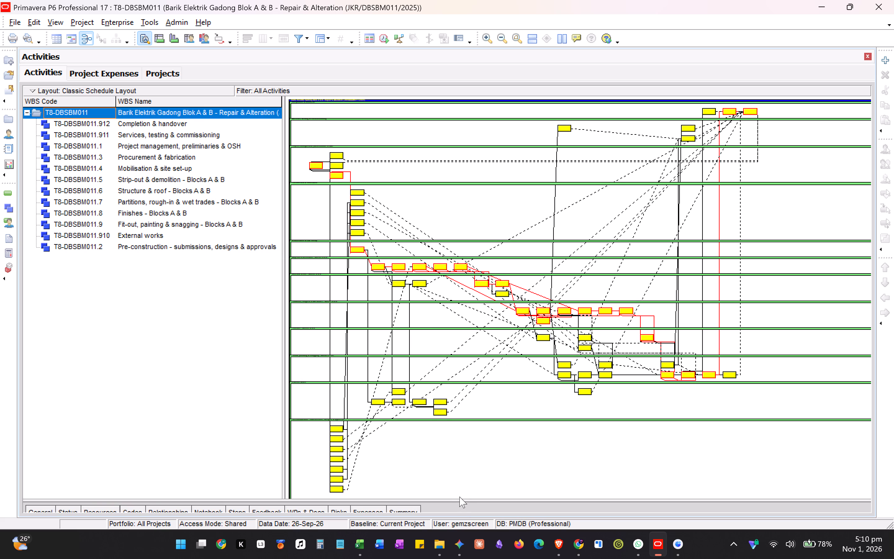
scroll(459, 497, "up", 1)
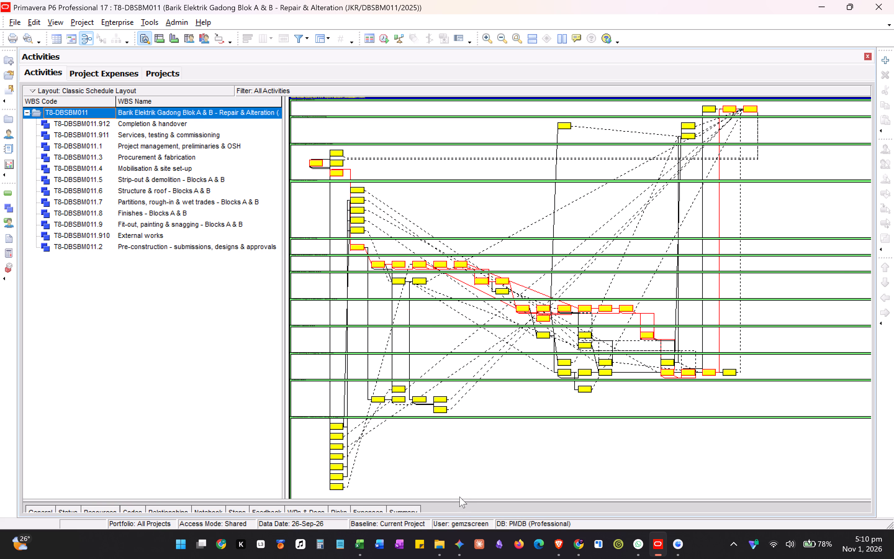
right_click(459, 497)
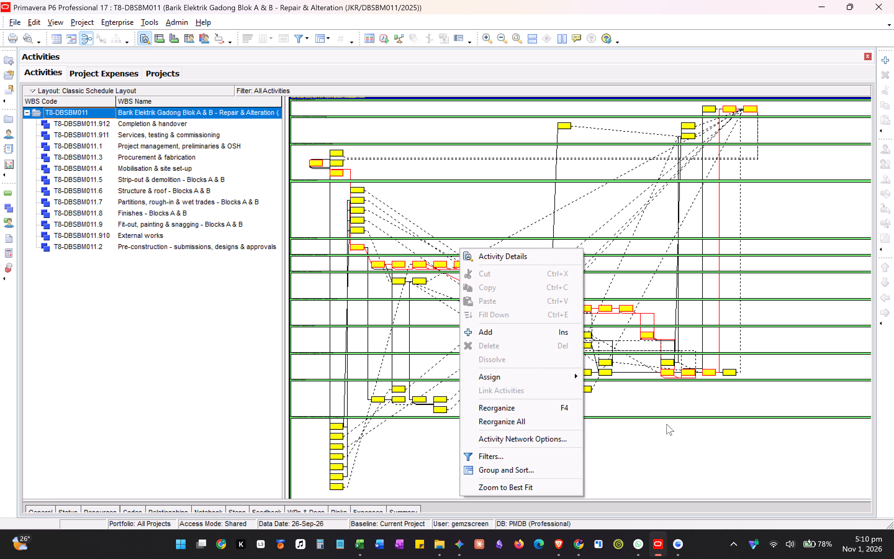
left_click(657, 461)
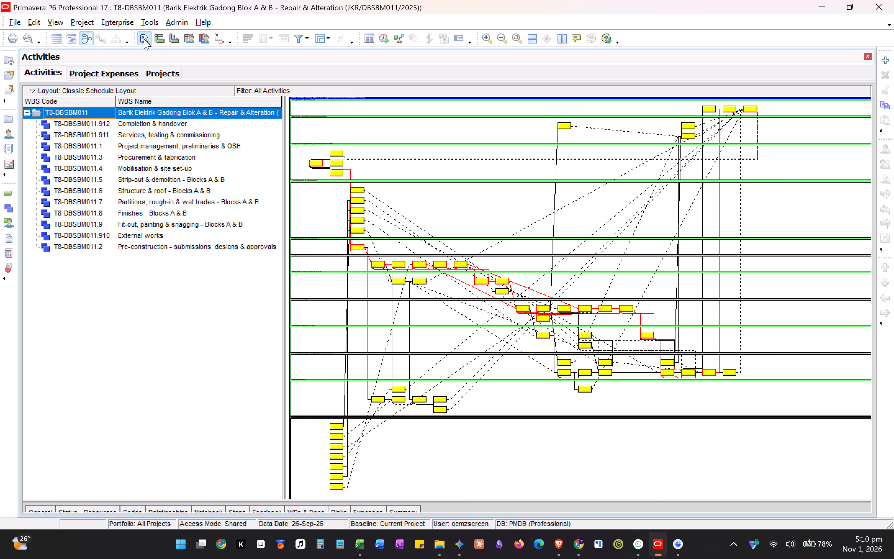
left_click(87, 41)
left_click(87, 41)
left_click(72, 40)
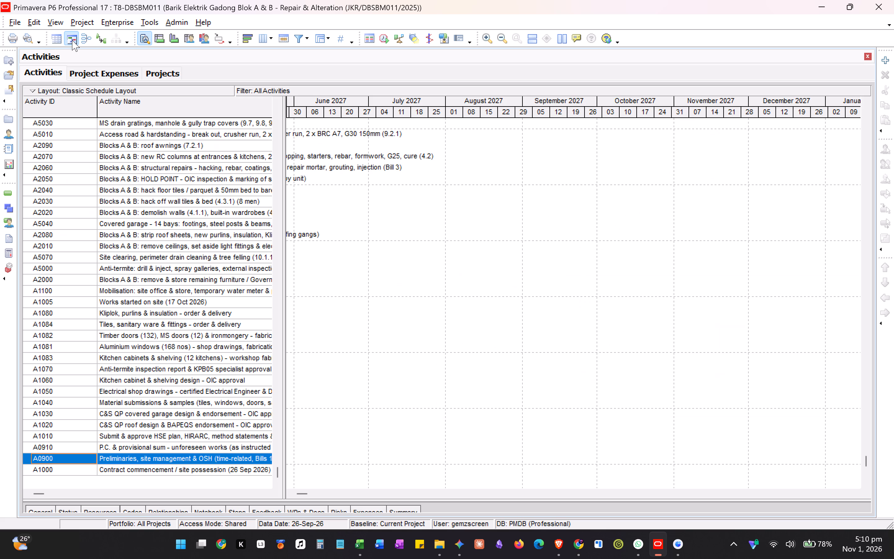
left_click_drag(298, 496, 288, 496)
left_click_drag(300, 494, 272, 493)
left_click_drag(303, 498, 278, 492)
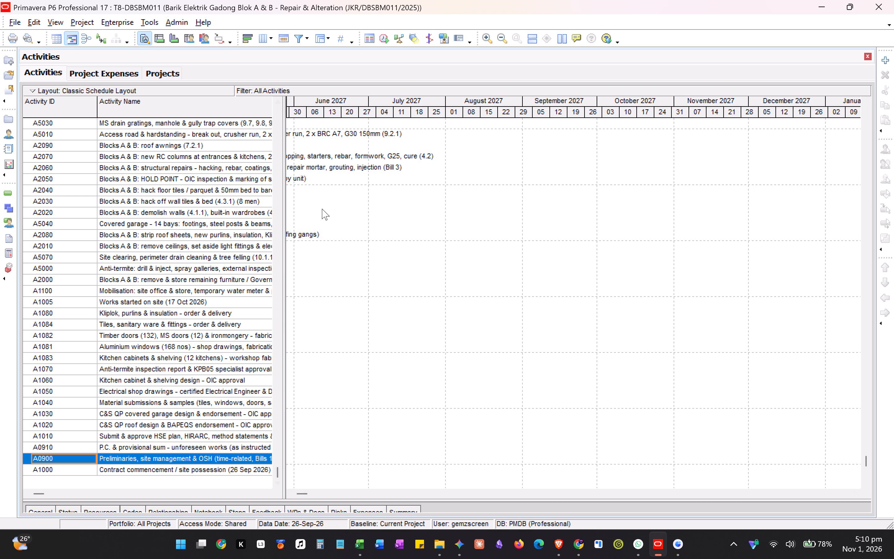
Examine the activity network for the Mobilisation & site set-up WBS element and return to the Gantt chart.
left_click(85, 41)
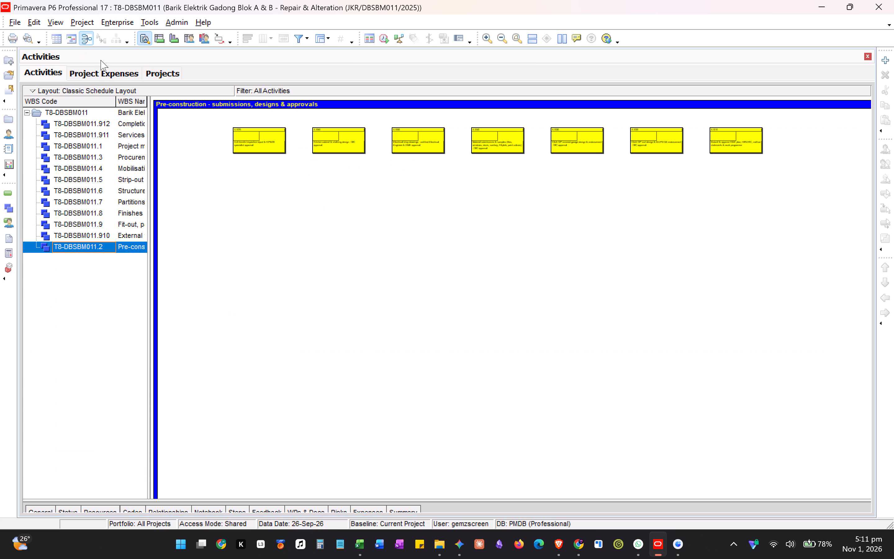
left_click(80, 122)
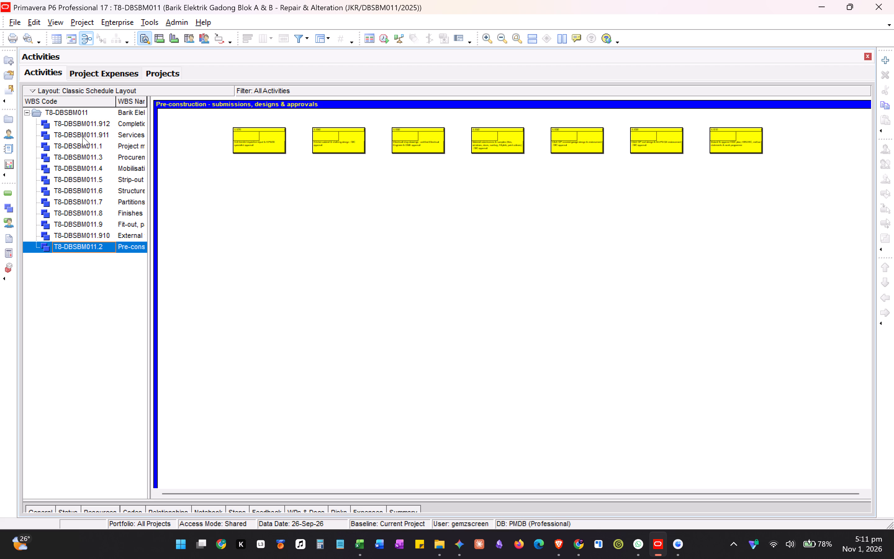
left_click(93, 165)
left_click(93, 101)
left_click(109, 100)
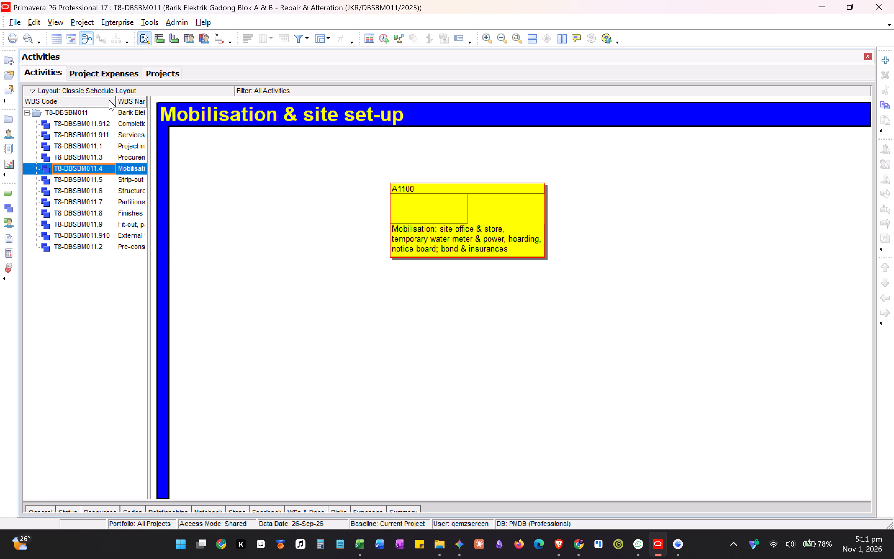
left_click(109, 89)
left_click(243, 280)
left_click(69, 40)
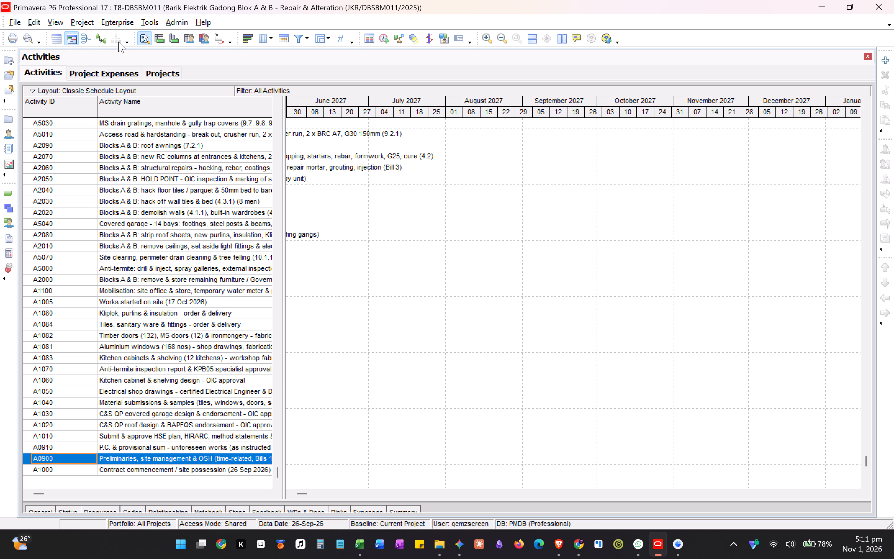
Show the activity relationship lines on the Gantt chart.
left_click(96, 36)
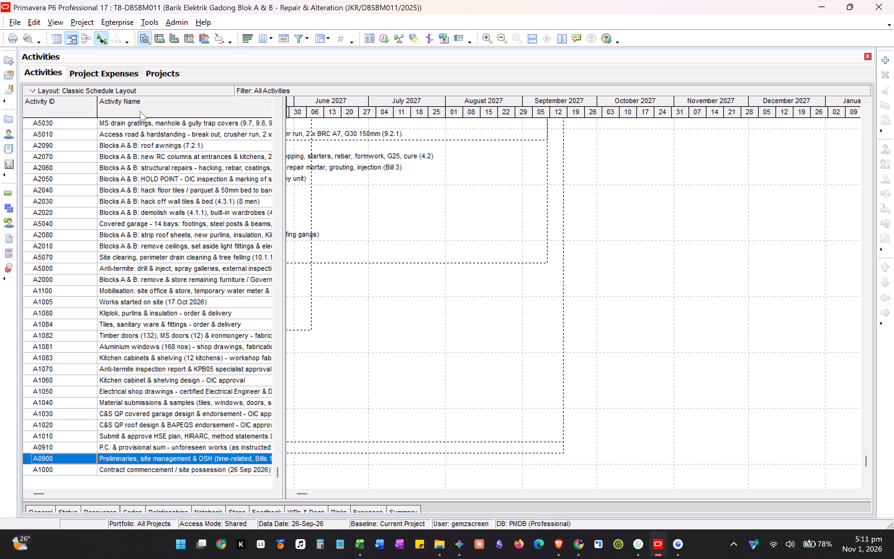